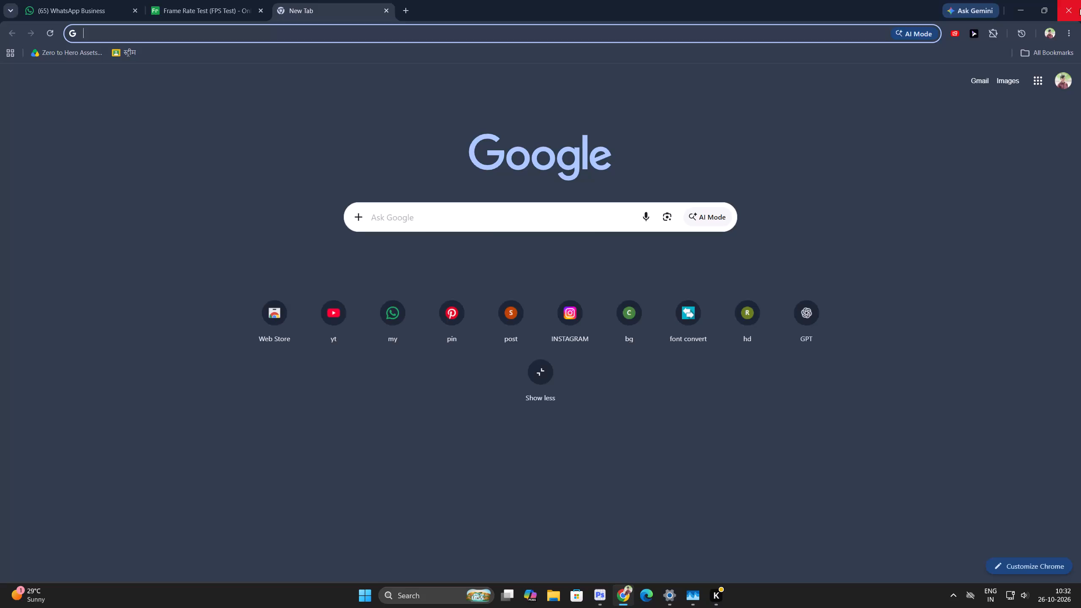
# Open the bookmarked LPT Design Sheet in Google Sheets.
pyautogui.click(1043, 49)
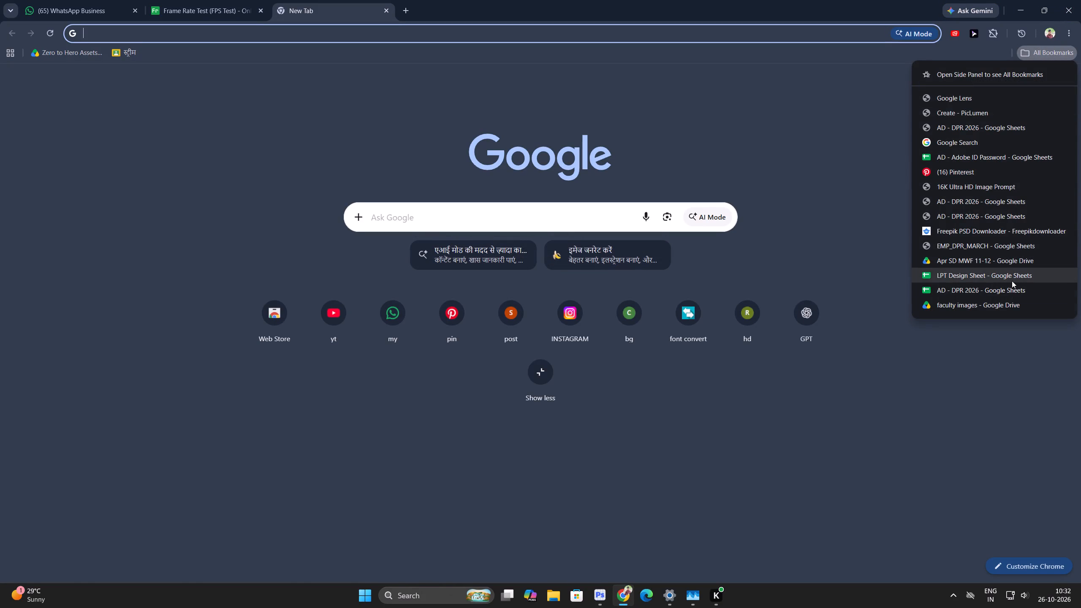
pyautogui.click(1012, 281)
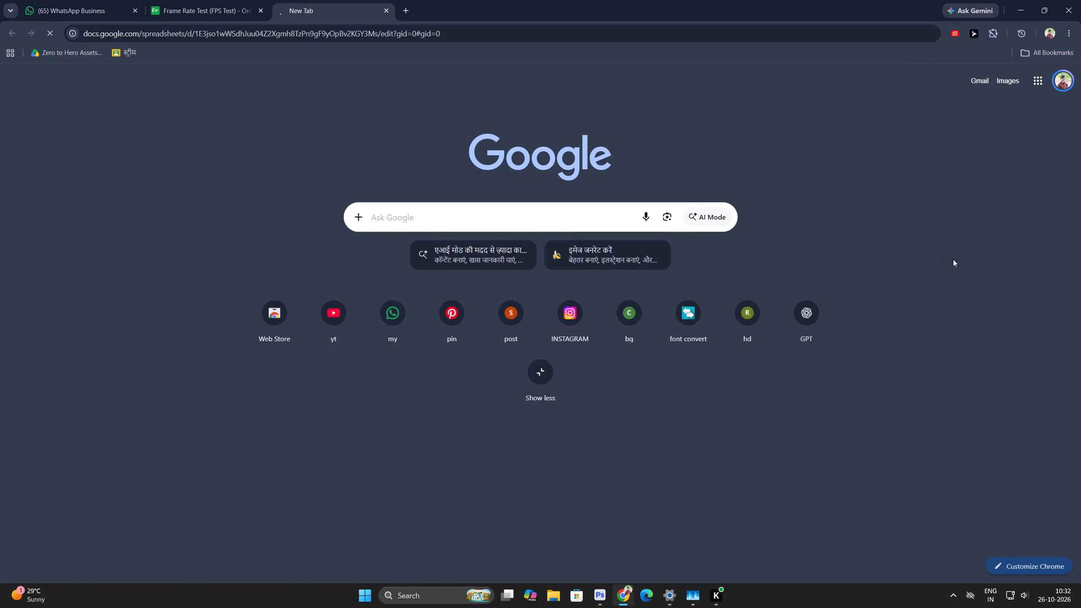
# Switch to Photoshop, maximize its window and create a new document from the THUMBNAIL preset, 1920 x 1080 px at 300 ppi.
pyautogui.hotkey('alt', 'Tab')
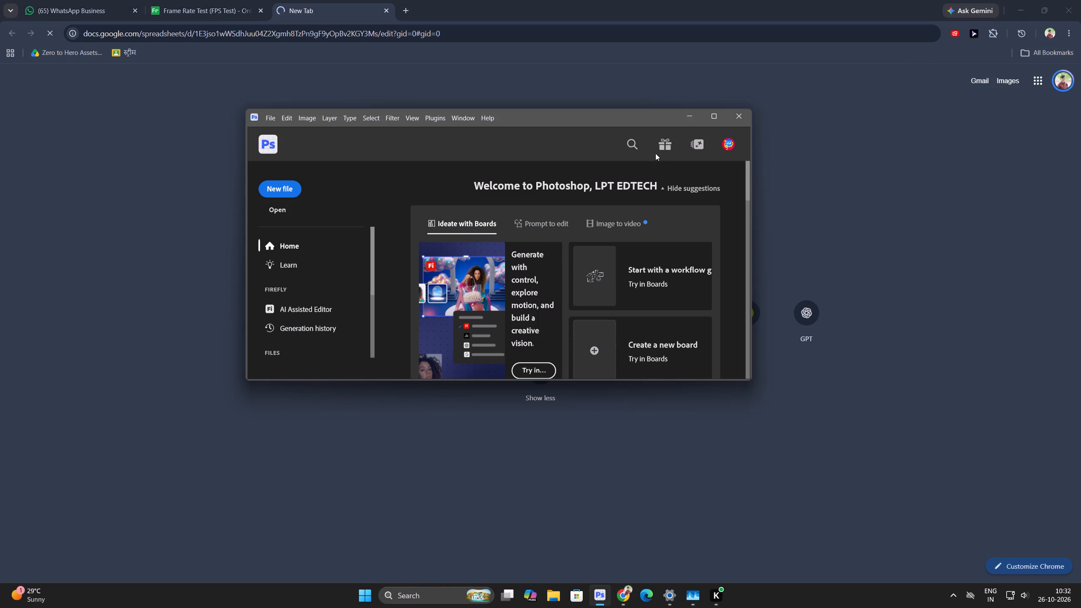
pyautogui.click(717, 115)
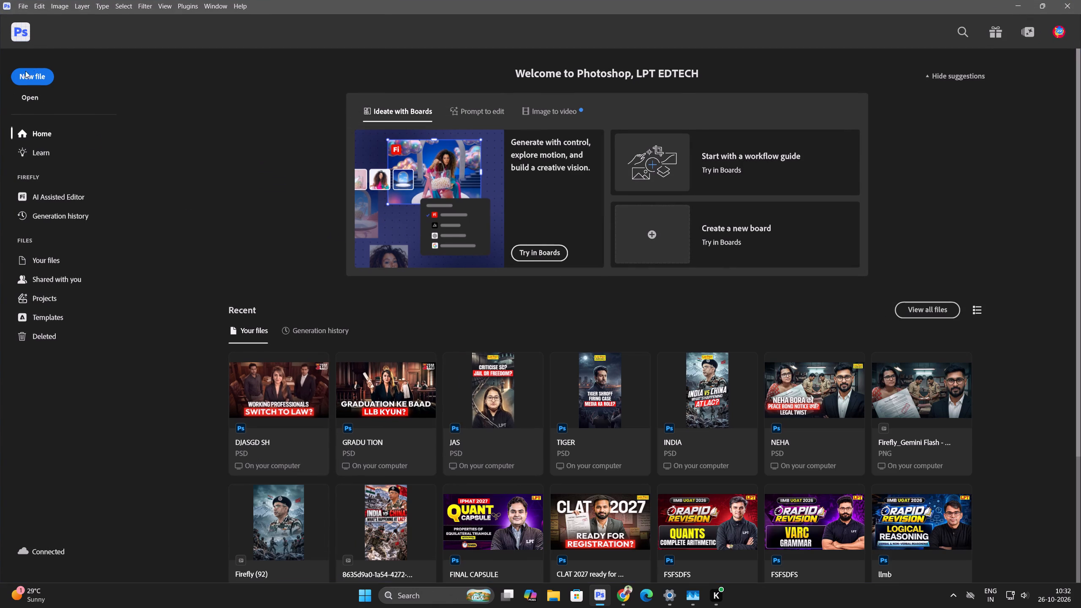
pyautogui.click(30, 66)
pyautogui.click(31, 72)
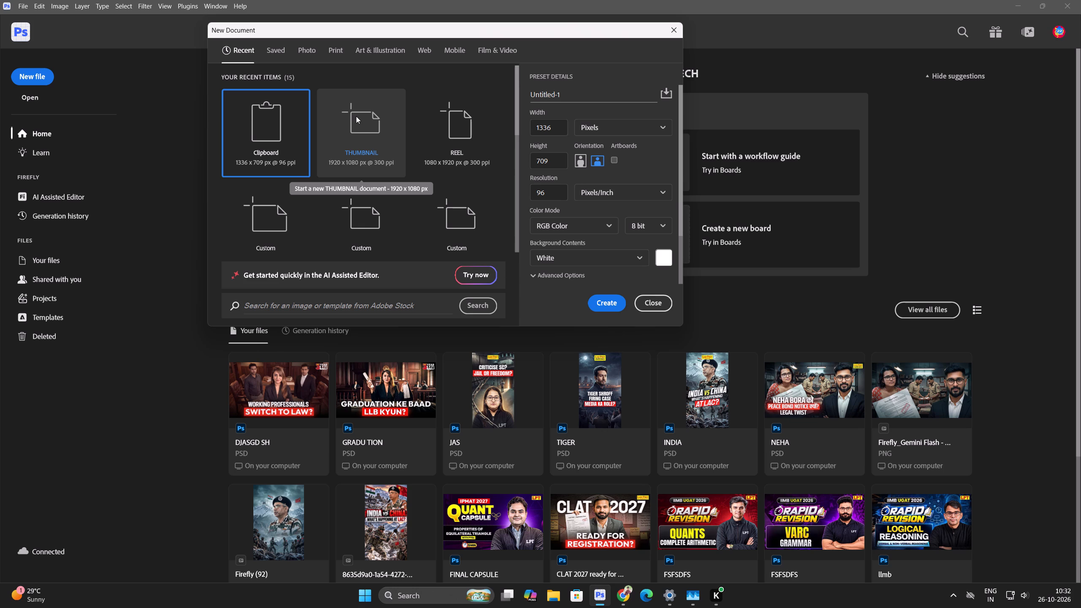
pyautogui.doubleClick(356, 116)
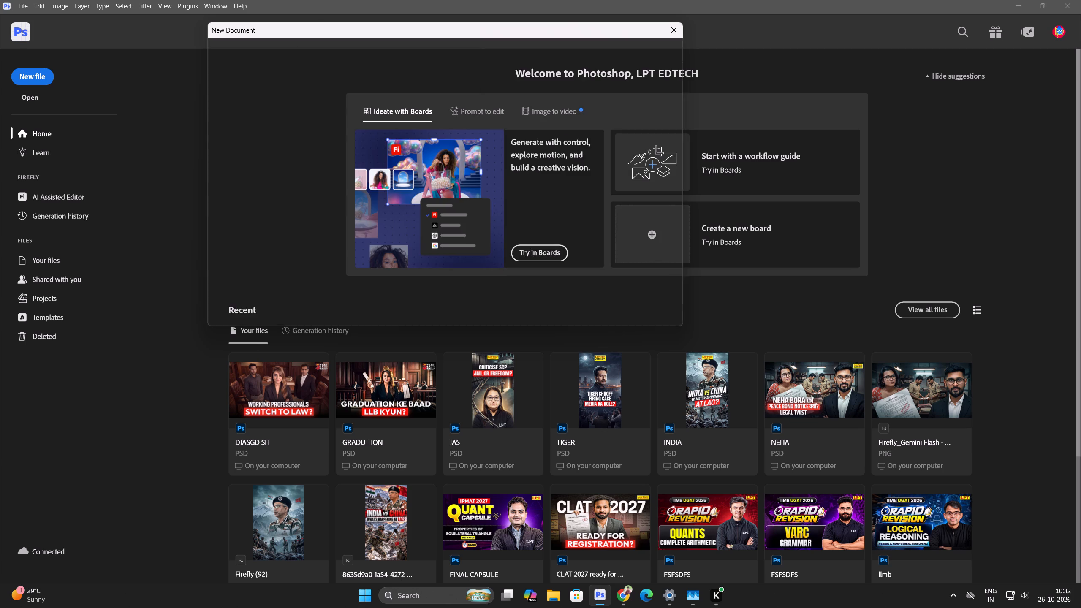
# Switch to Chrome and search Google for "drive" in a new tab.
pyautogui.click(622, 596)
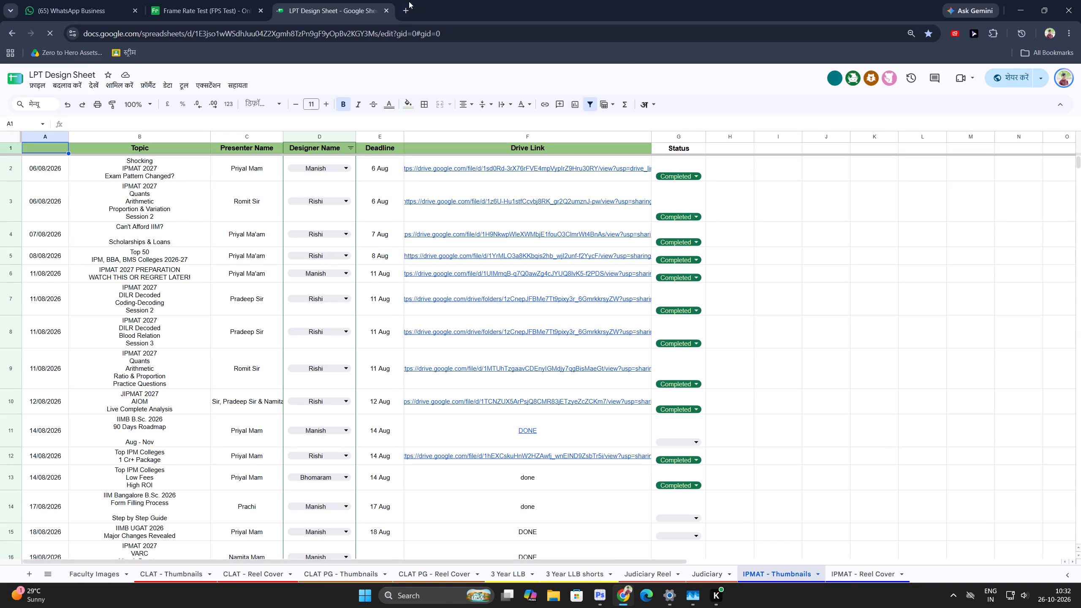
pyautogui.click(407, 1)
pyautogui.click(410, 222)
pyautogui.write('dr')
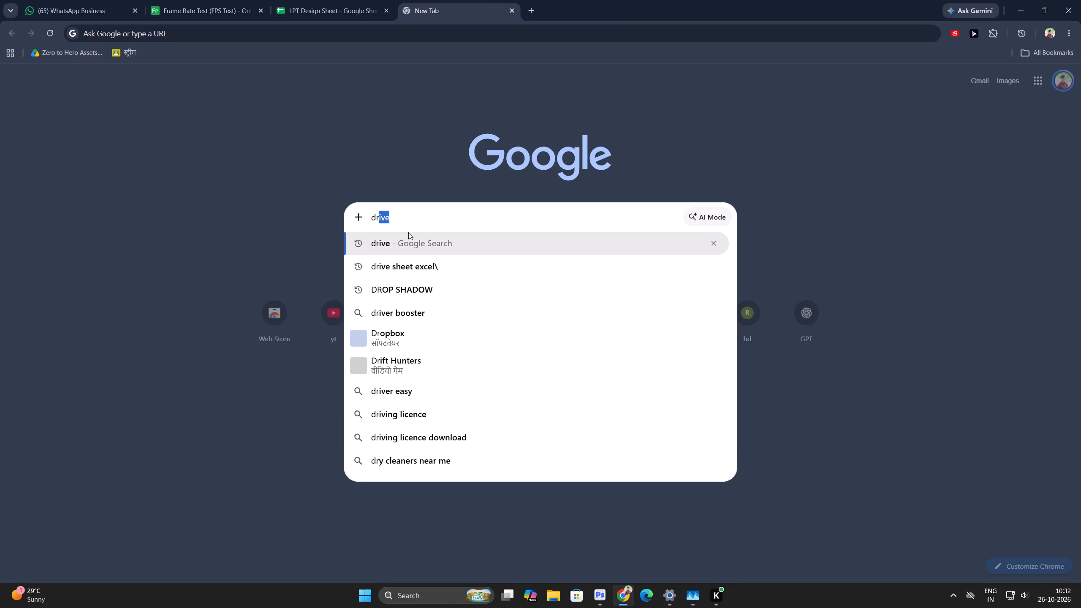
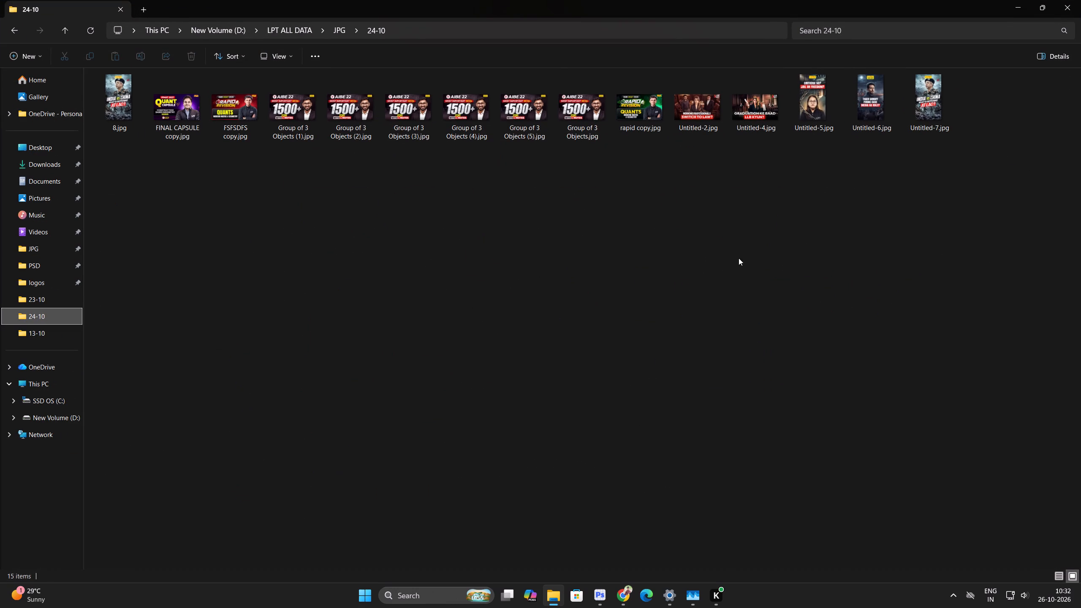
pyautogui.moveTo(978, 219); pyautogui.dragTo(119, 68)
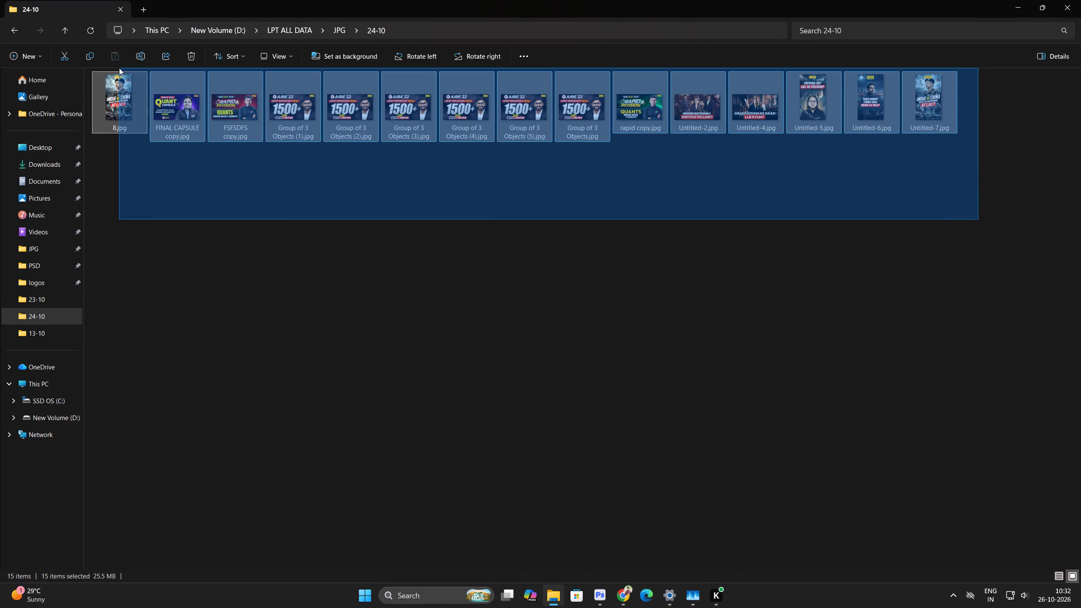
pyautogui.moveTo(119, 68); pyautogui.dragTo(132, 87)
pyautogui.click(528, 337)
# Switch to Chrome, open Google Drive from the search results and open the suggested LPT DESIGN folder.
pyautogui.hotkey('alt', 'Tab')
pyautogui.click(594, 280)
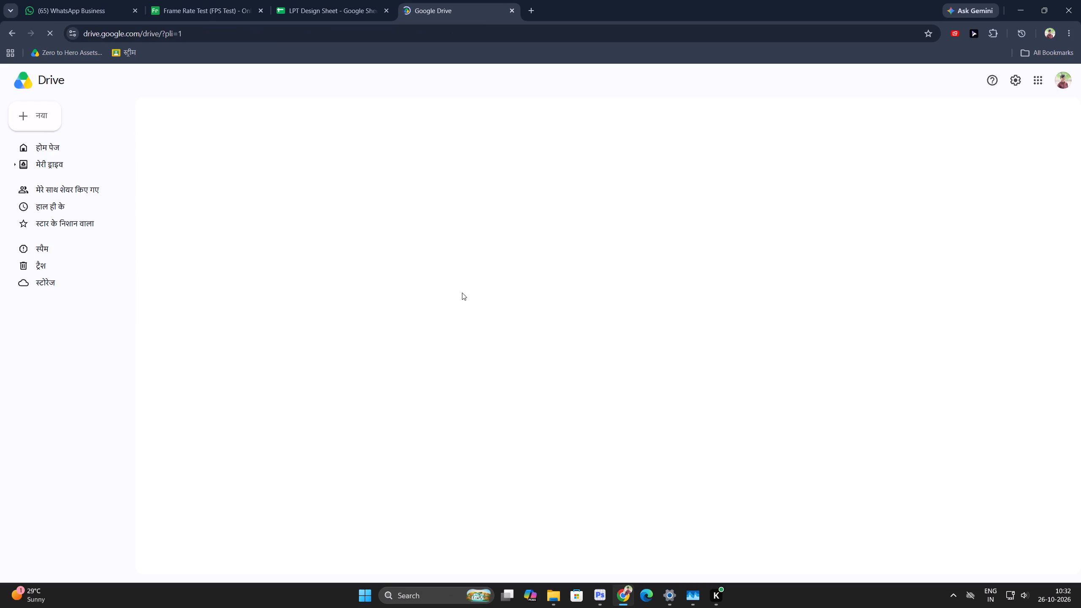
pyautogui.click(41, 120)
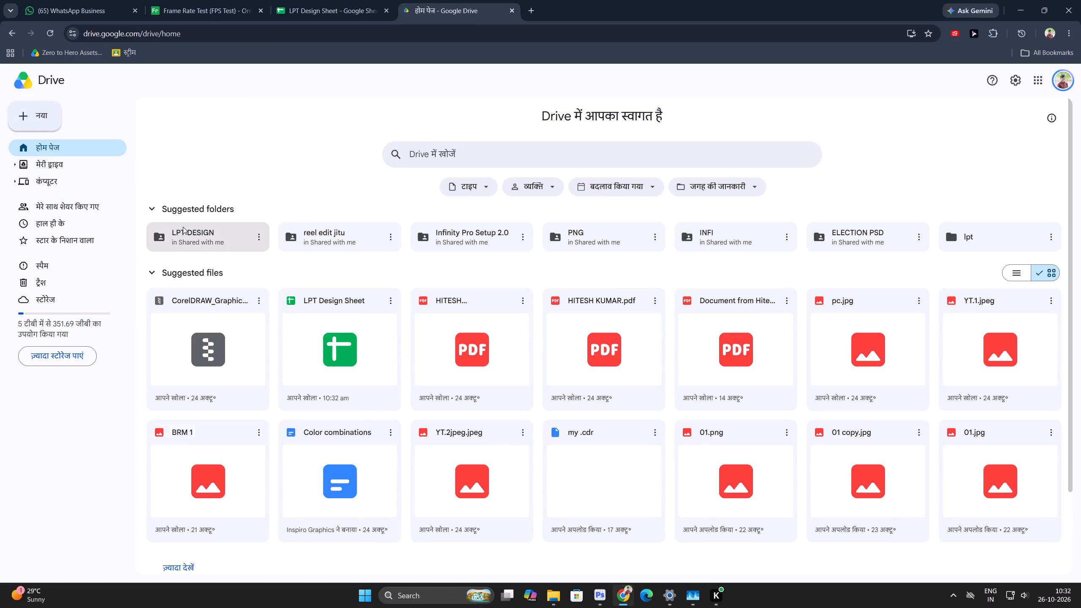
pyautogui.click(185, 228)
pyautogui.doubleClick(184, 228)
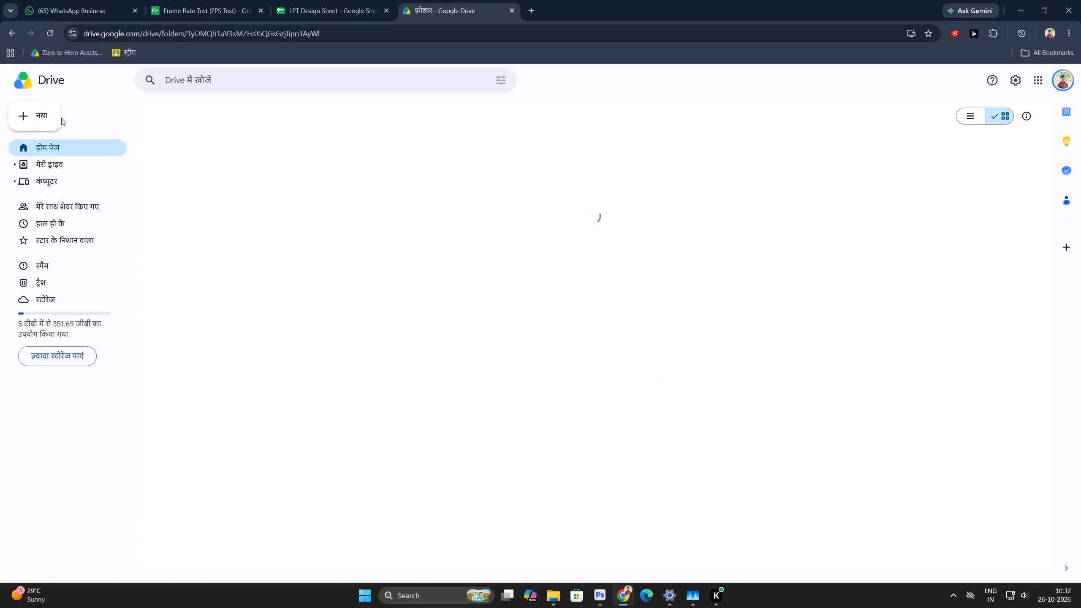
# Upload the local folder 24-10 from LPT ALL DATA > JPG into the LPT DESIGN folder, approving the site upload.
pyautogui.click(40, 111)
pyautogui.click(50, 156)
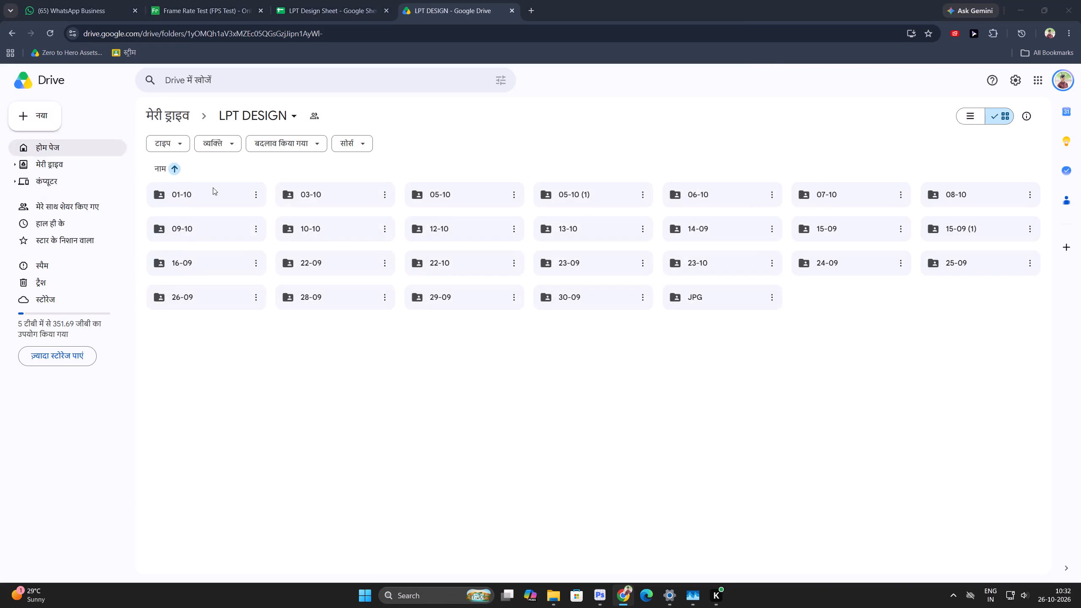
pyautogui.click(241, 24)
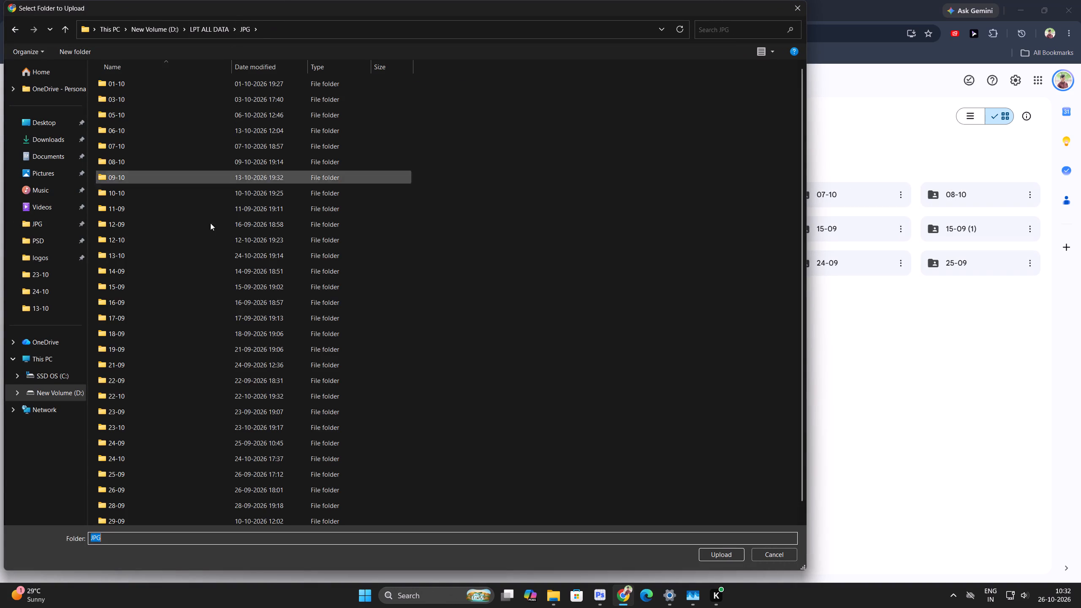
pyautogui.scroll(-4, 149, 465)
pyautogui.click(151, 439)
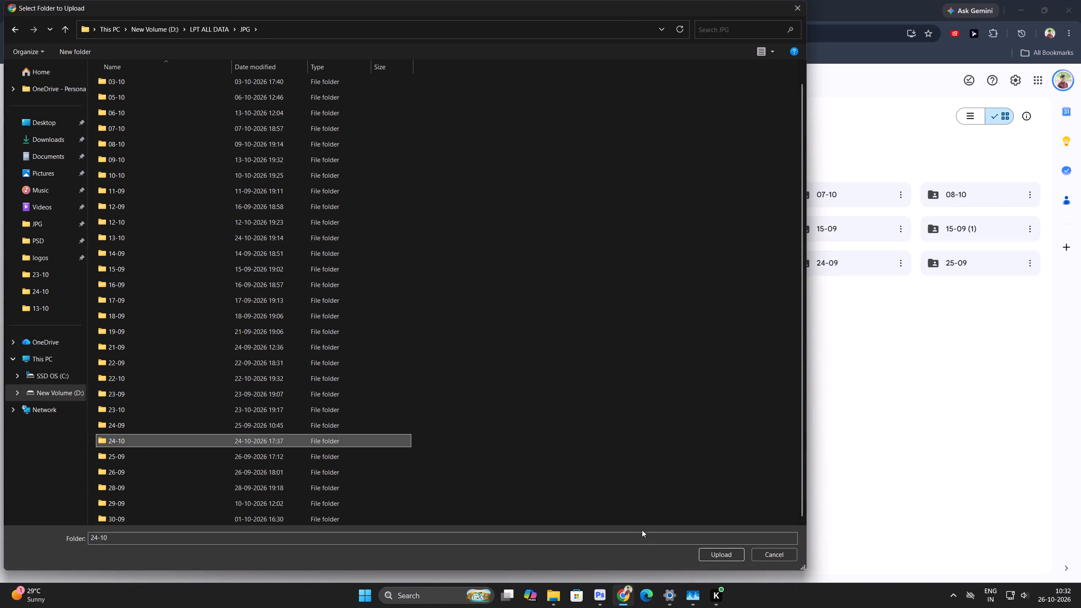
pyautogui.click(737, 551)
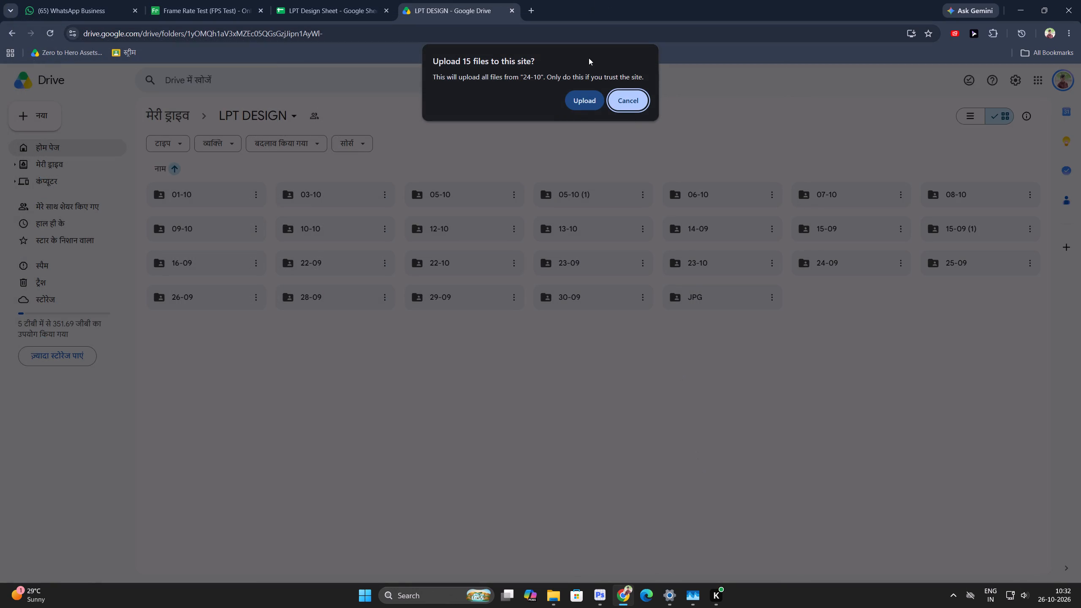
pyautogui.click(587, 109)
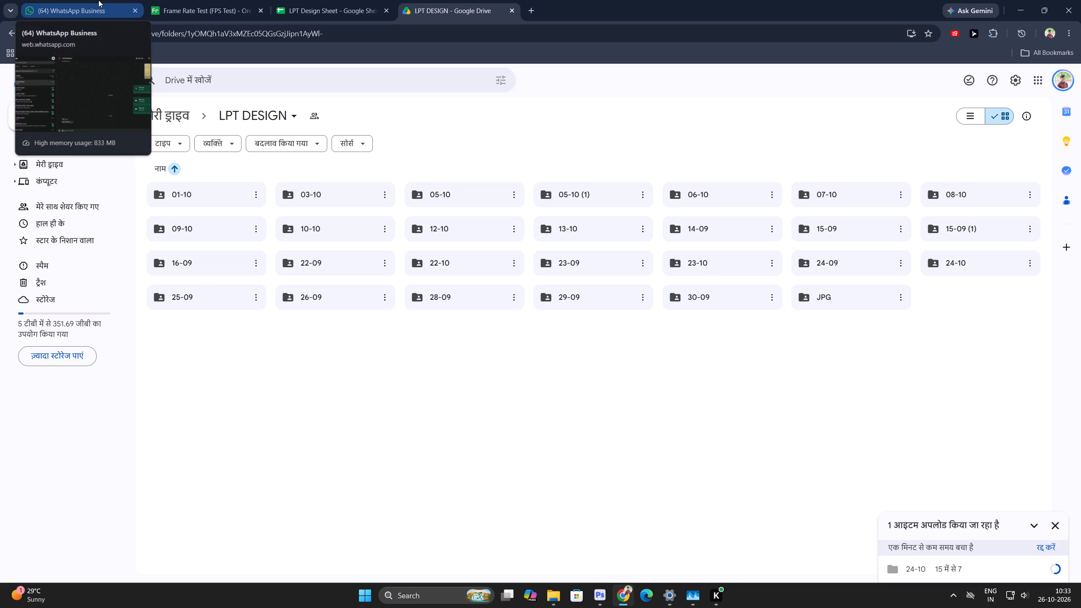
pyautogui.click(825, 402)
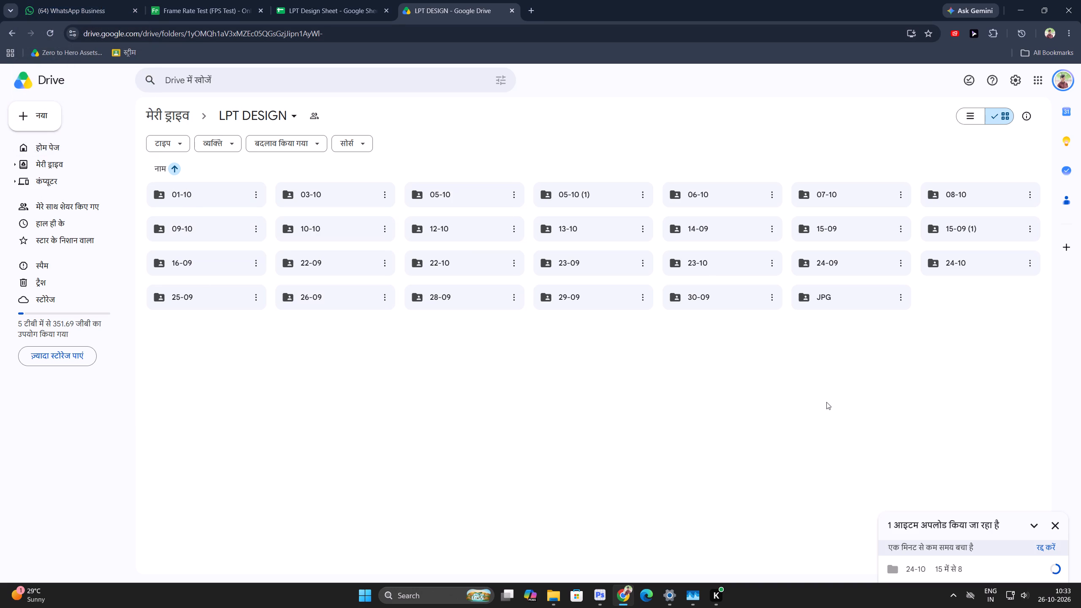
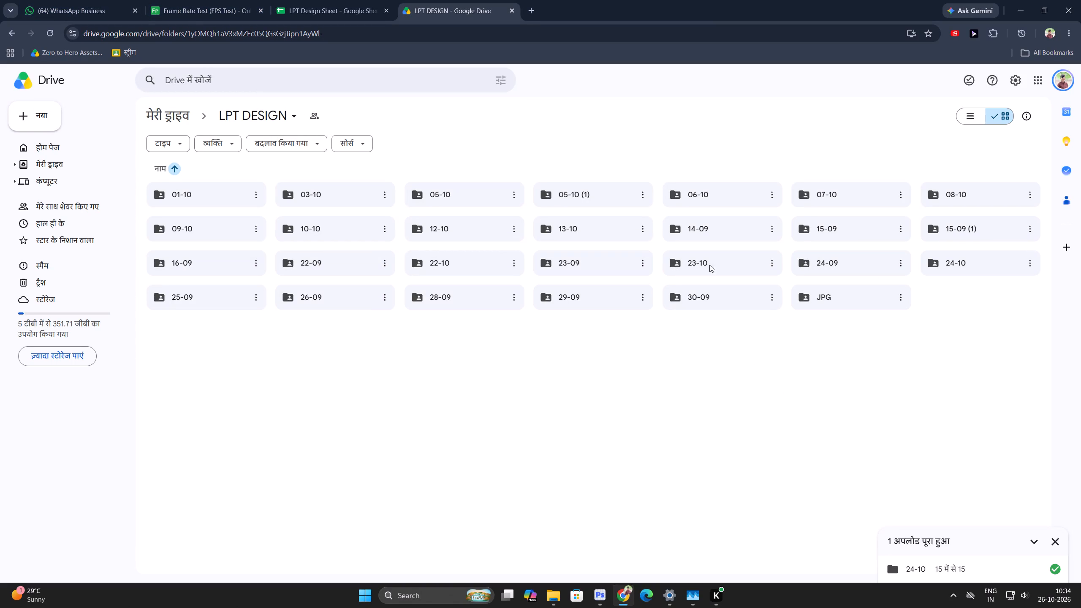
# Open the uploaded 24-10 folder in LPT DESIGN on Drive and copy its web address.
pyautogui.doubleClick(797, 264)
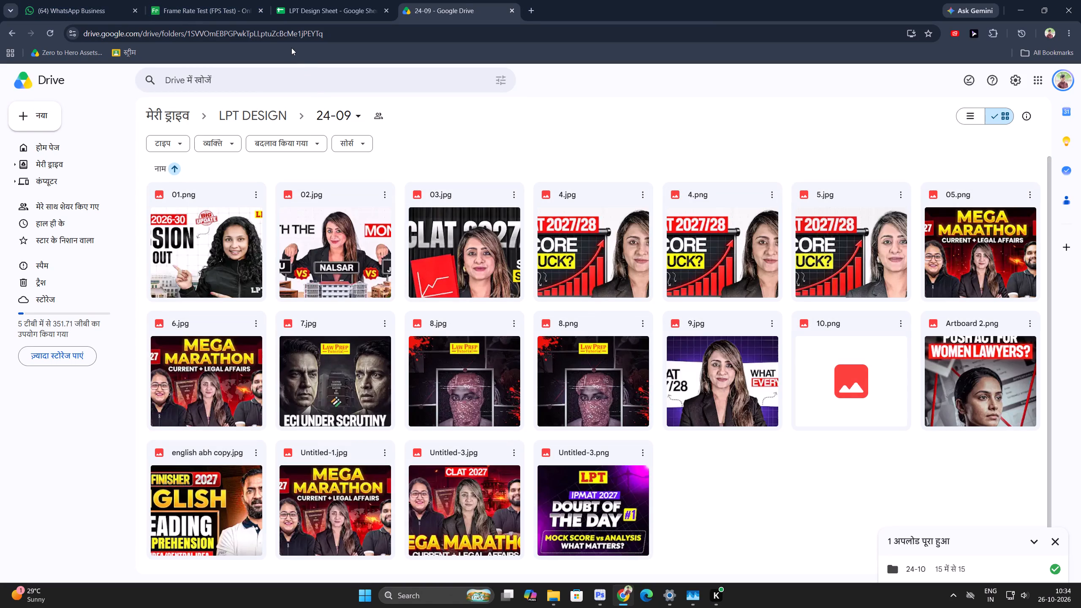
pyautogui.click(272, 115)
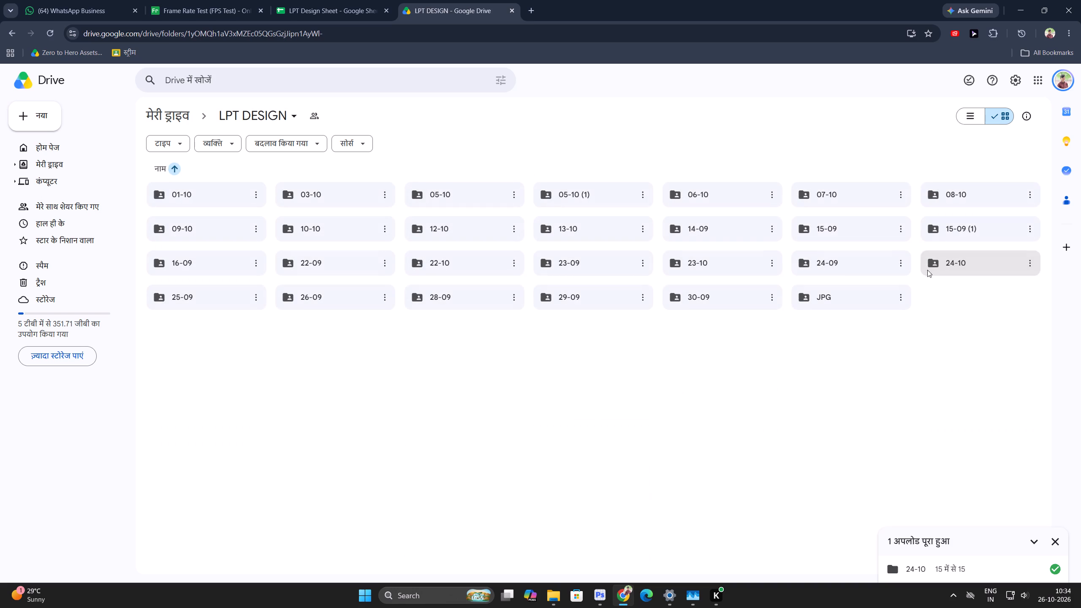
pyautogui.click(833, 269)
pyautogui.doubleClick(932, 266)
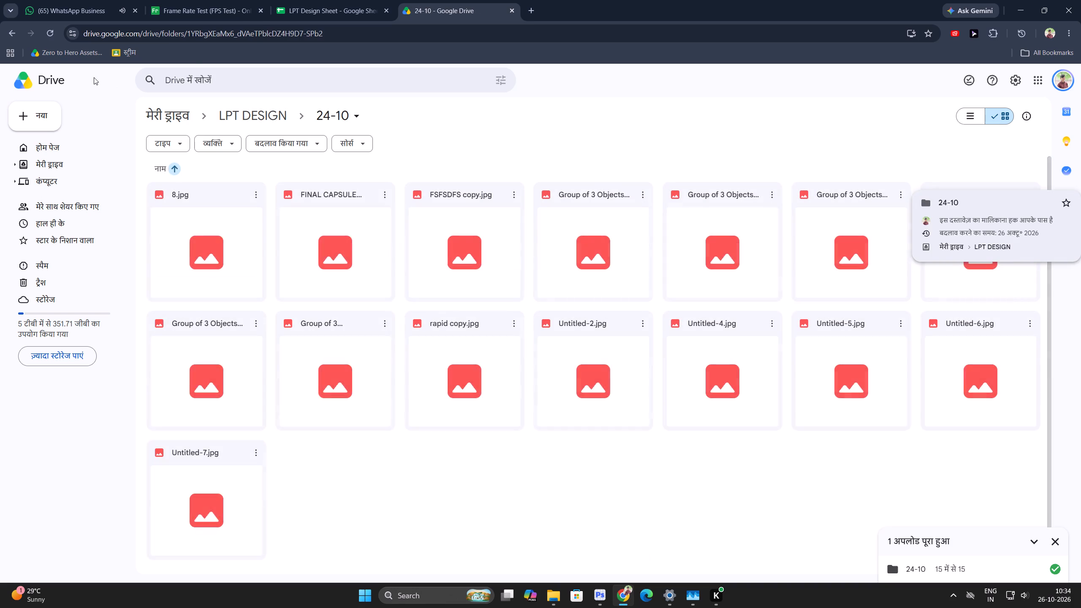
pyautogui.click(224, 35)
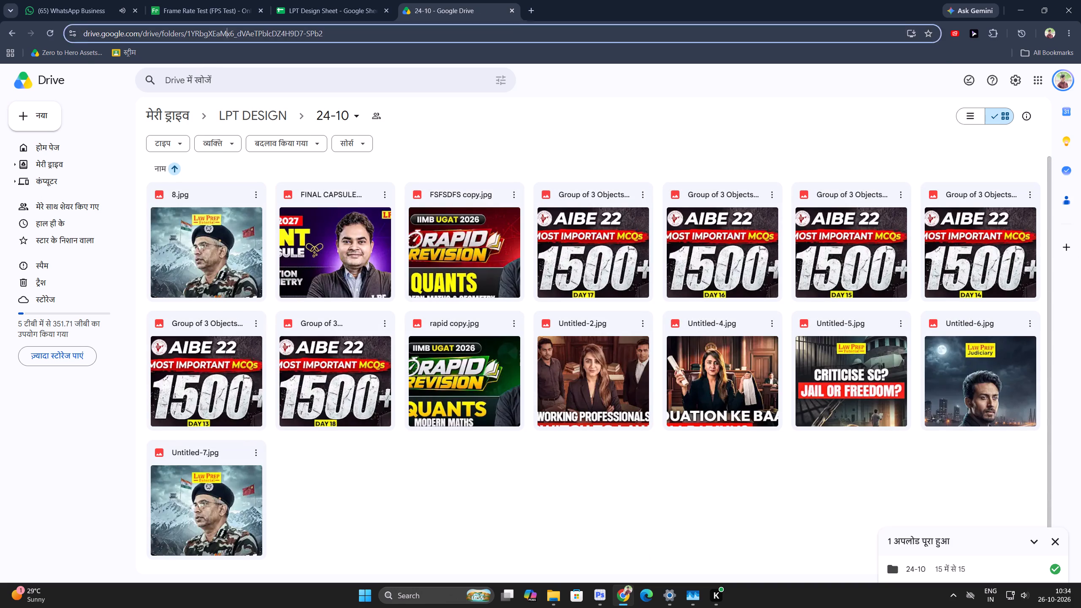
pyautogui.hotkey('ctrl', 'a')
pyautogui.hotkey('ctrl', 'c')
# Switch to the LPT Design Sheet and look through the CLAT - Thumbnails sheet down to its latest entries for designs needing a Drive link.
pyautogui.click(320, 0)
pyautogui.scroll(-3, 409, 541)
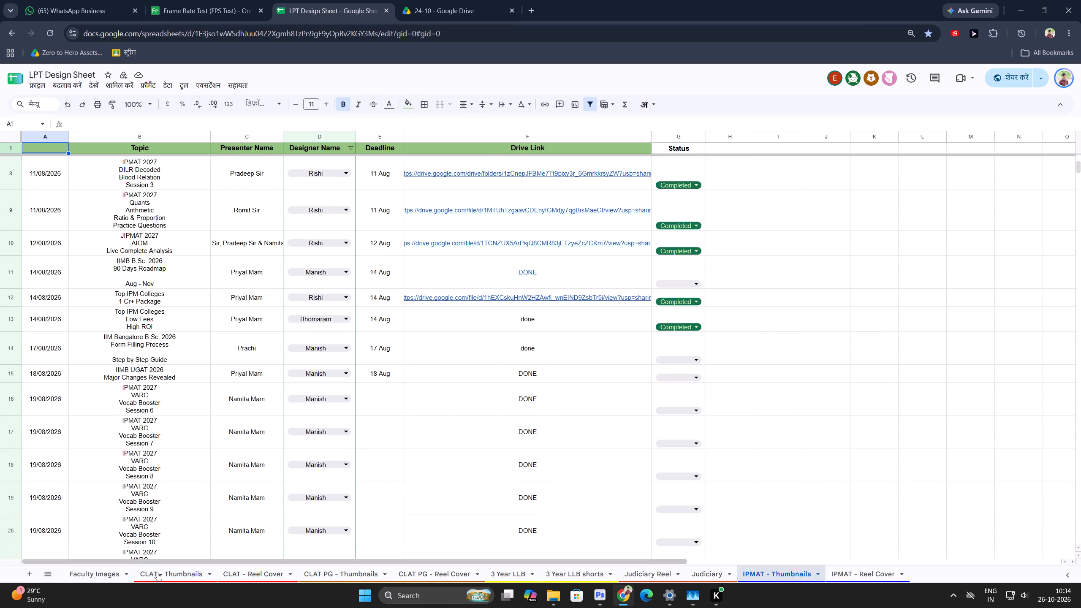
pyautogui.click(162, 572)
pyautogui.scroll(-20, 438, 408)
pyautogui.scroll(-15, 438, 408)
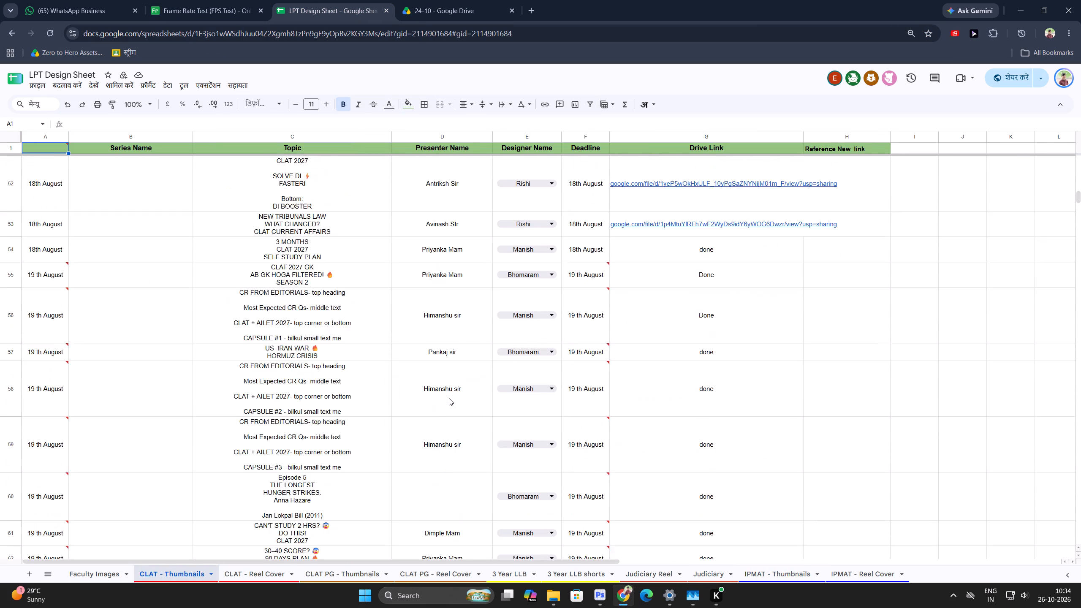
pyautogui.scroll(-20, 449, 398)
pyautogui.scroll(-20, 449, 398)
pyautogui.scroll(-3, 449, 398)
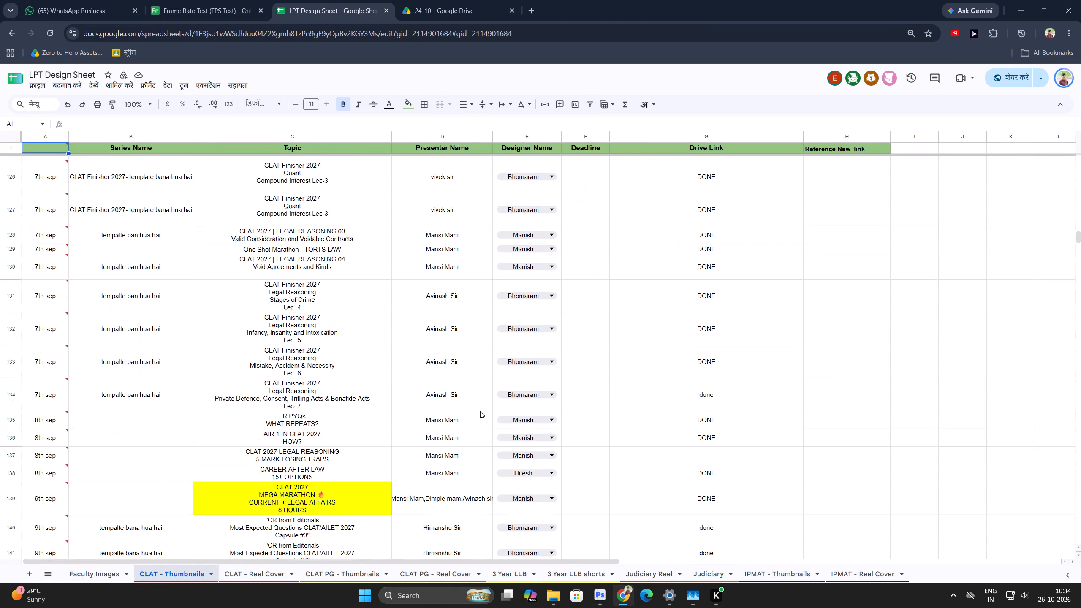
pyautogui.scroll(-13, 480, 411)
pyautogui.scroll(1, 481, 412)
pyautogui.scroll(-14, 481, 412)
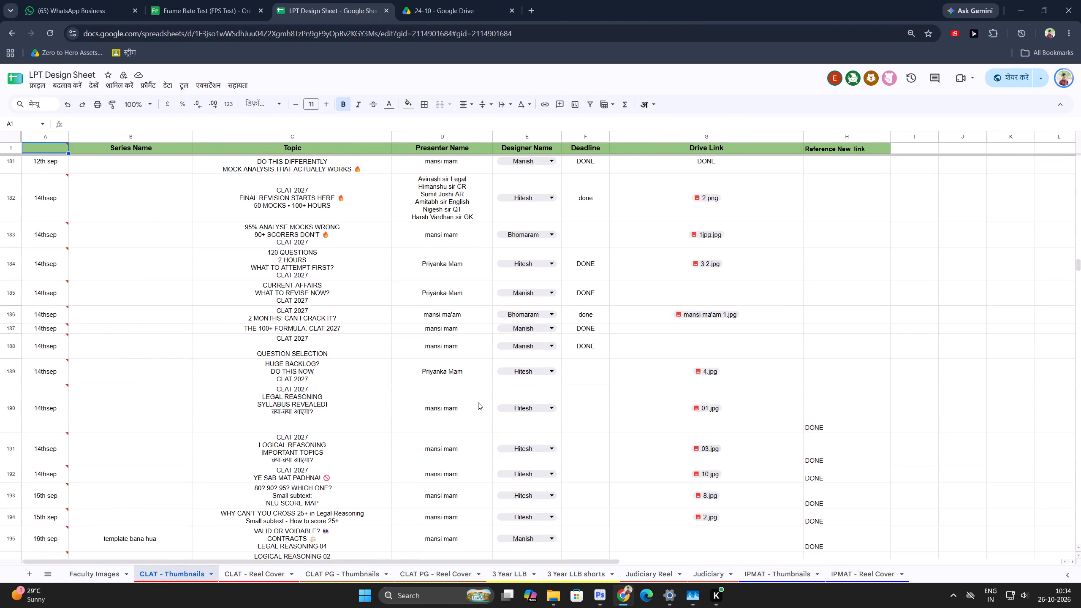
pyautogui.scroll(-6, 478, 402)
pyautogui.scroll(-20, 477, 402)
pyautogui.scroll(1, 477, 402)
pyautogui.scroll(-8, 477, 402)
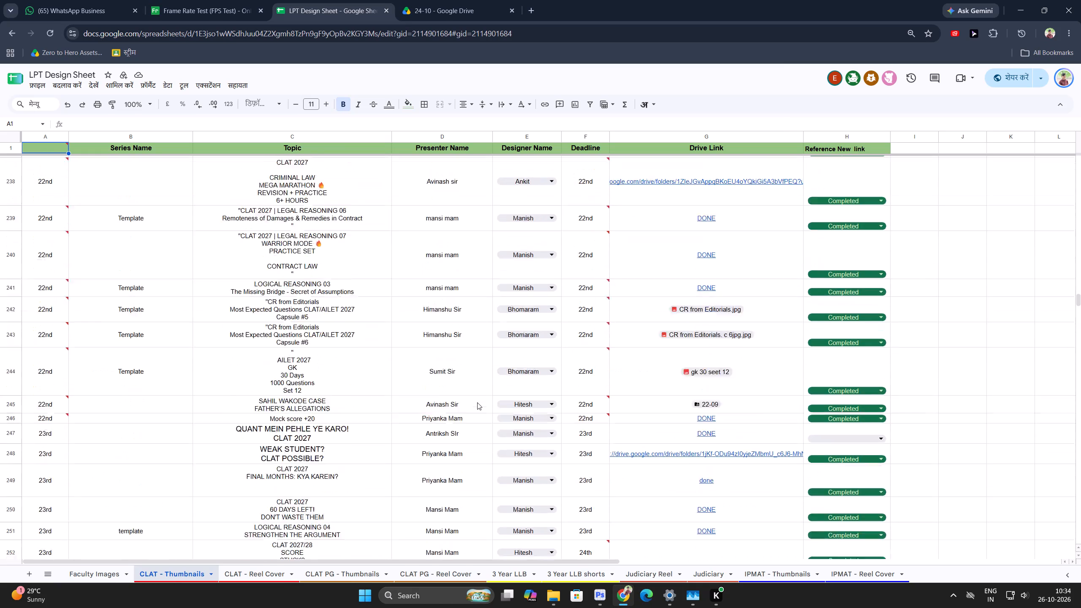
pyautogui.scroll(-20, 477, 402)
pyautogui.scroll(-18, 477, 402)
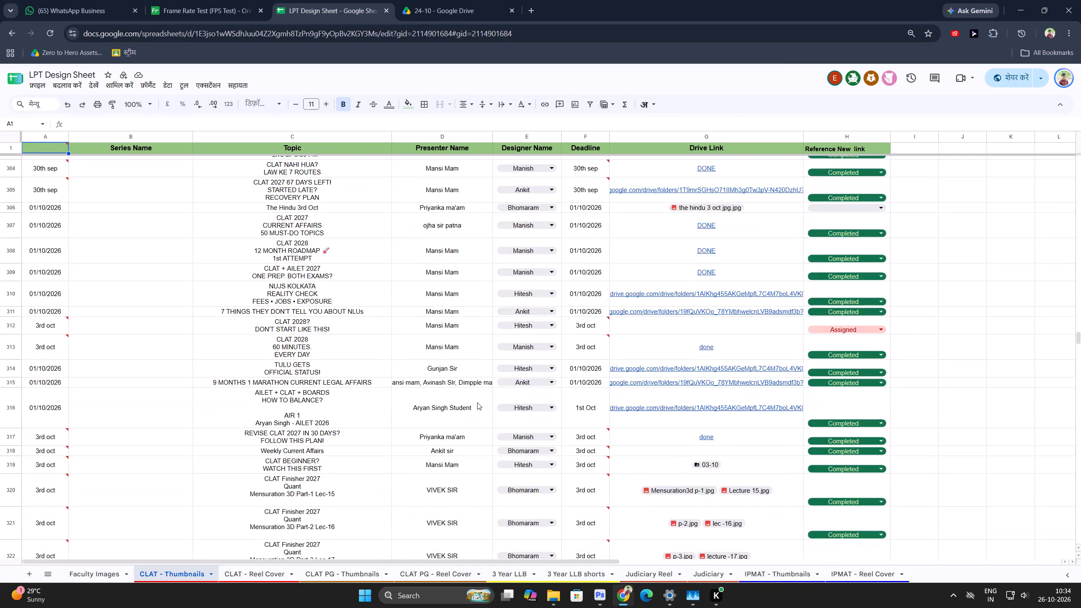
pyautogui.scroll(-5, 477, 402)
pyautogui.scroll(-20, 477, 402)
pyautogui.scroll(-1, 477, 402)
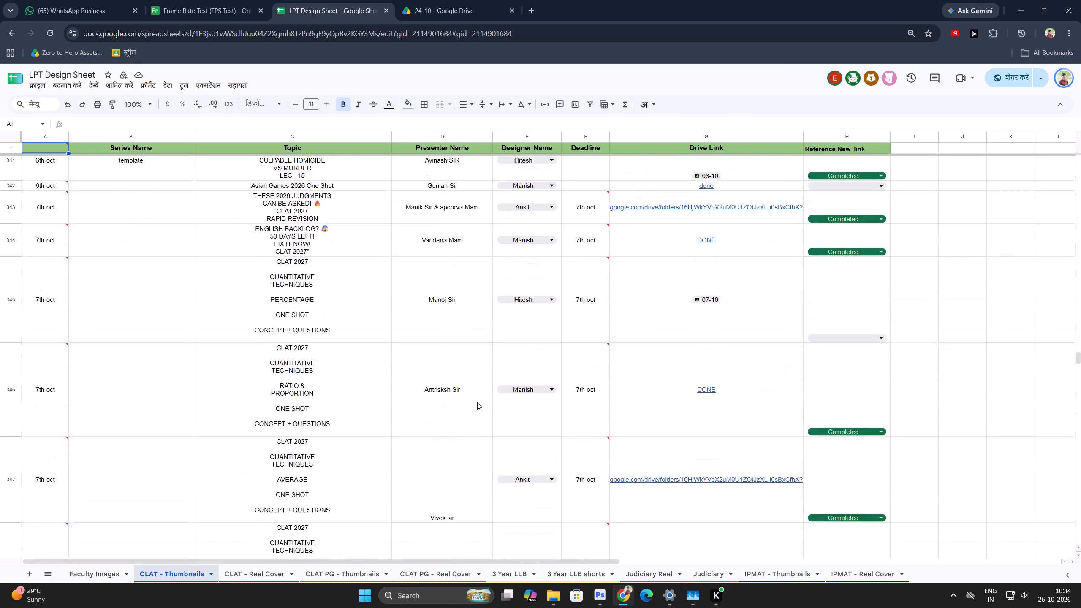
pyautogui.scroll(-7, 477, 402)
pyautogui.scroll(1, 478, 402)
pyautogui.scroll(-20, 480, 408)
pyautogui.scroll(-12, 480, 408)
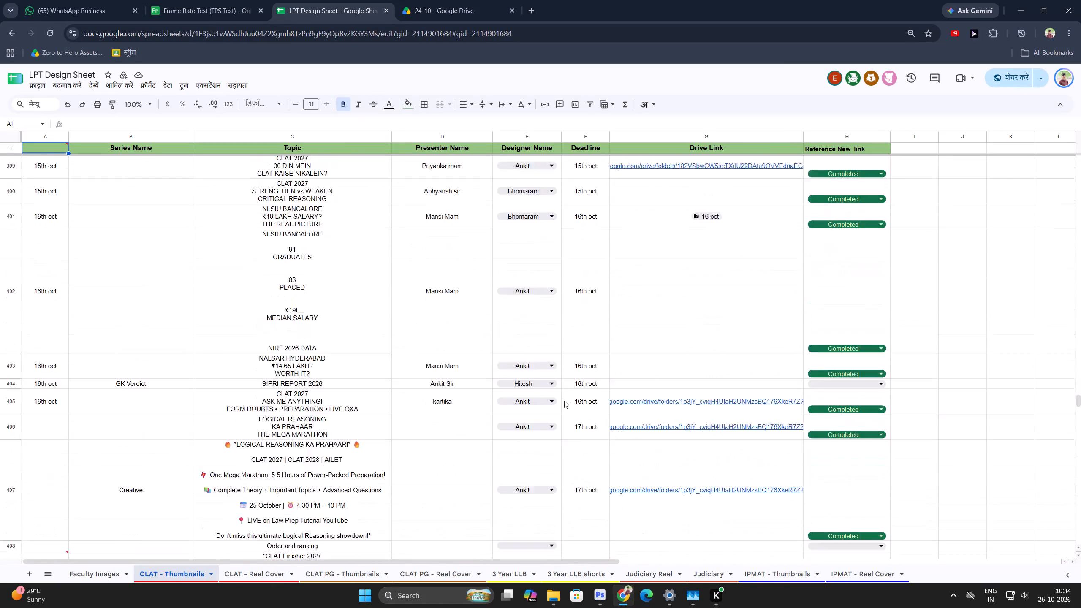
pyautogui.scroll(-11, 564, 401)
pyautogui.scroll(-20, 565, 402)
pyautogui.scroll(-3, 565, 402)
pyautogui.scroll(1, 565, 403)
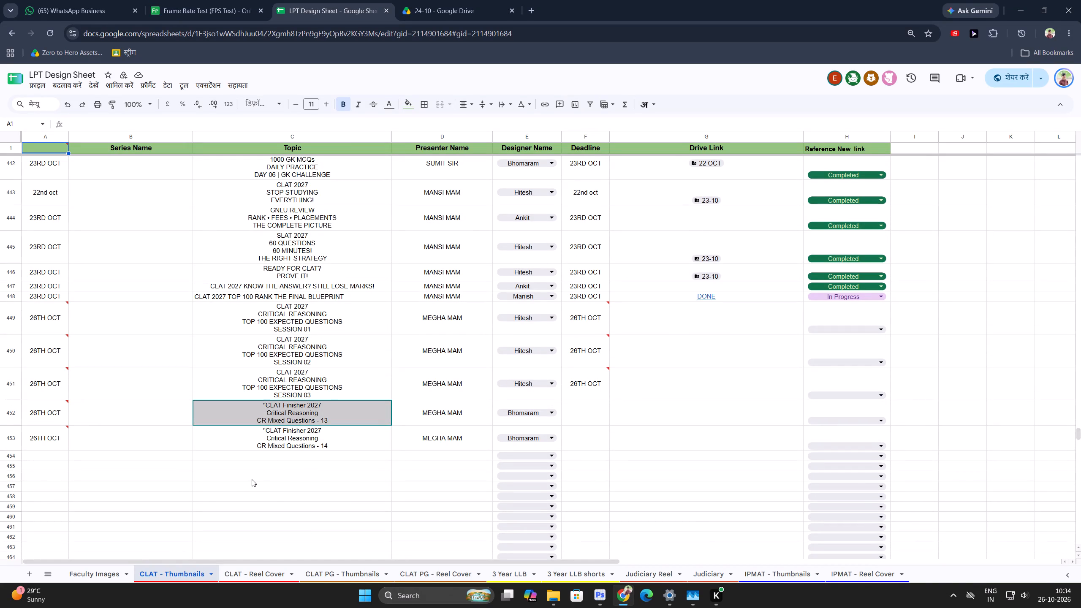
# In CLAT - Reel Cover, add the folder link as a 24-10 chip in the "CRITICISE SC? JAIL OR FREEDOM?" row's Drive Link cell and copy that cell.
pyautogui.click(248, 578)
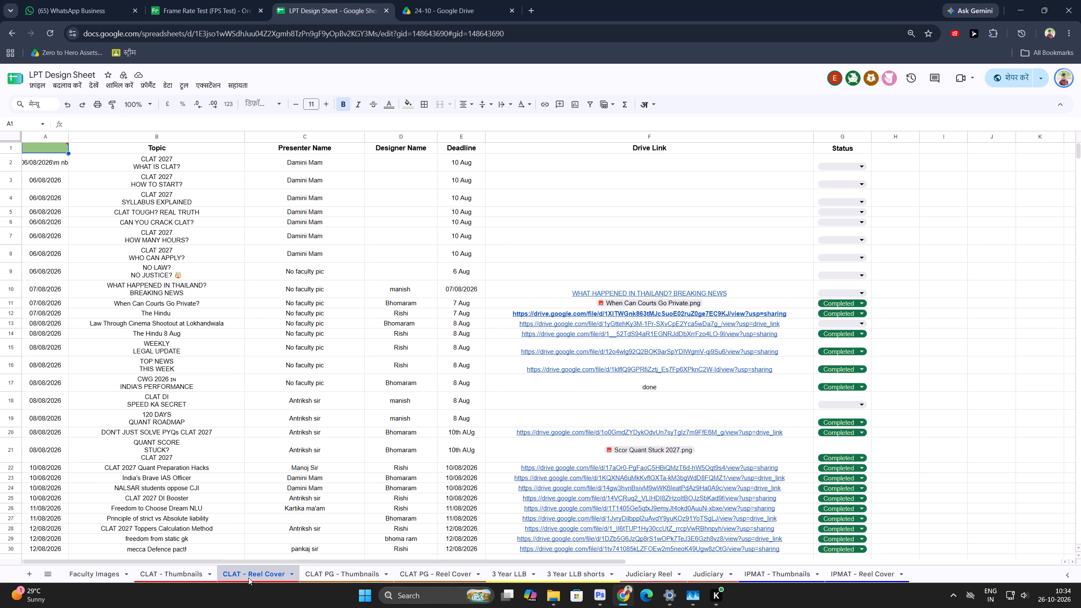
pyautogui.scroll(-20, 293, 453)
pyautogui.scroll(-9, 293, 453)
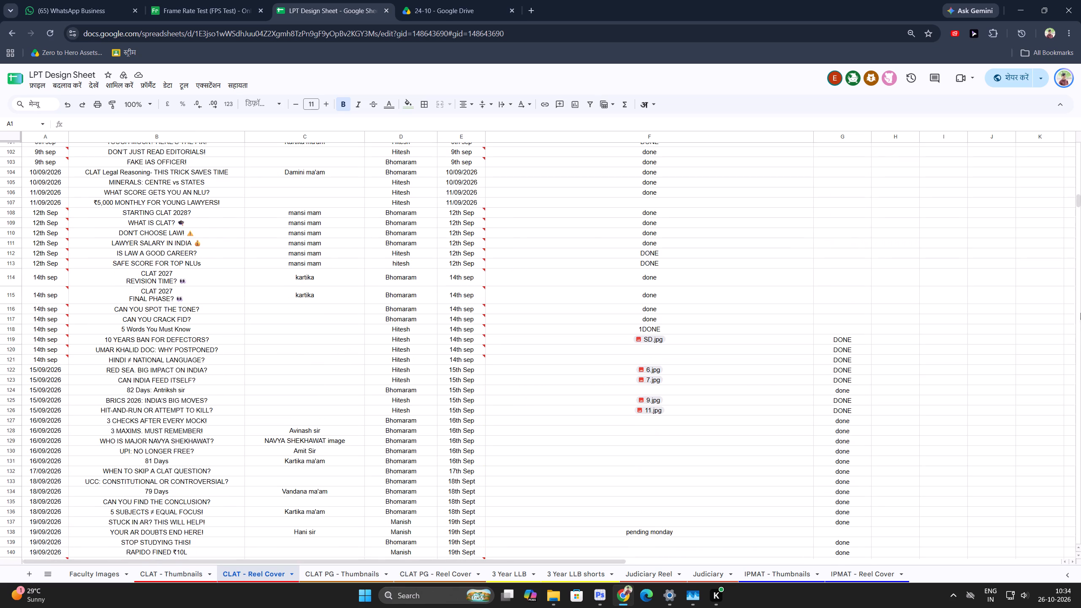
pyautogui.moveTo(1080, 201); pyautogui.dragTo(1067, 350)
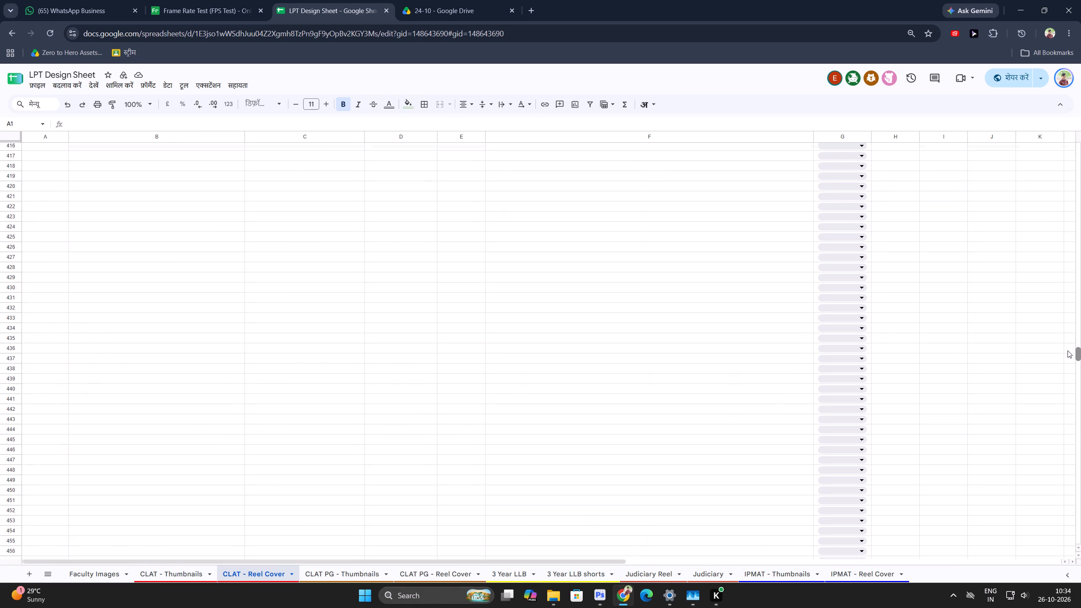
pyautogui.moveTo(1067, 350); pyautogui.dragTo(1080, 312)
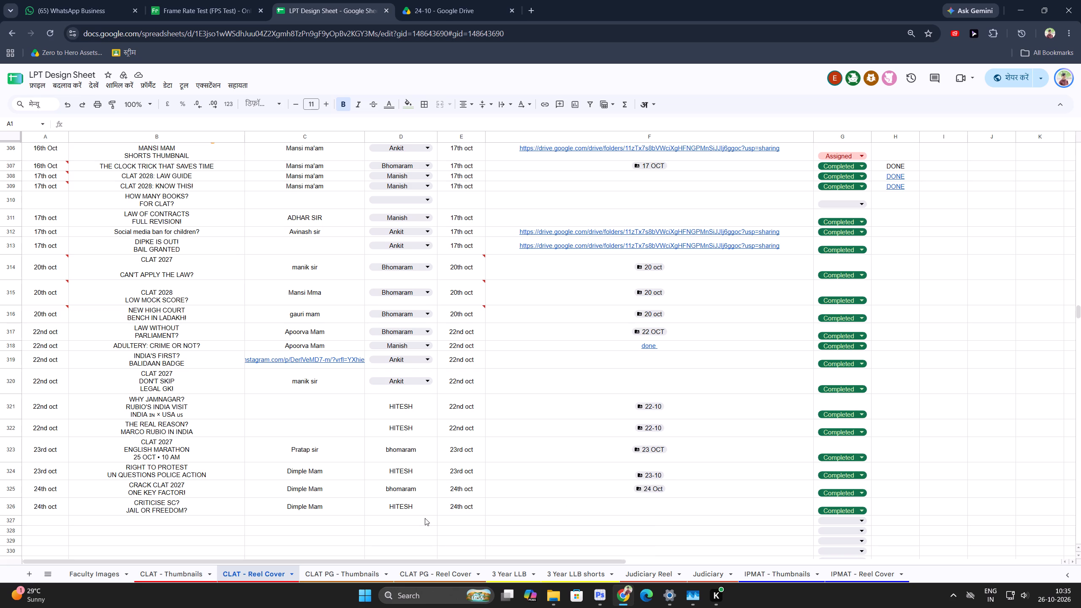
pyautogui.click(556, 500)
pyautogui.hotkey('ctrl', 'v')
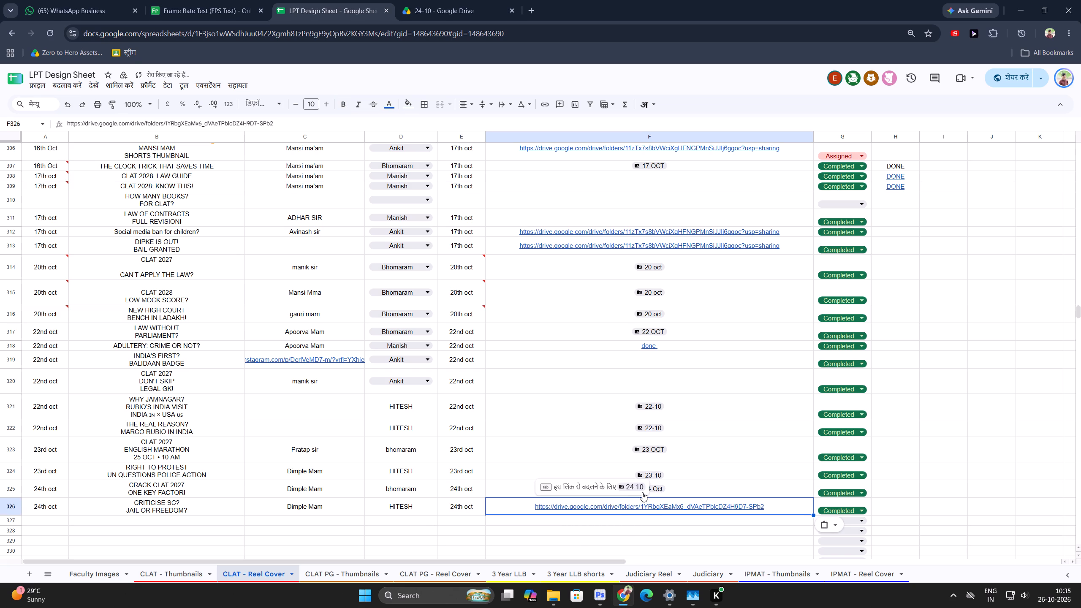
pyautogui.click(632, 486)
pyautogui.click(672, 512)
pyautogui.hotkey('ctrl', 'c')
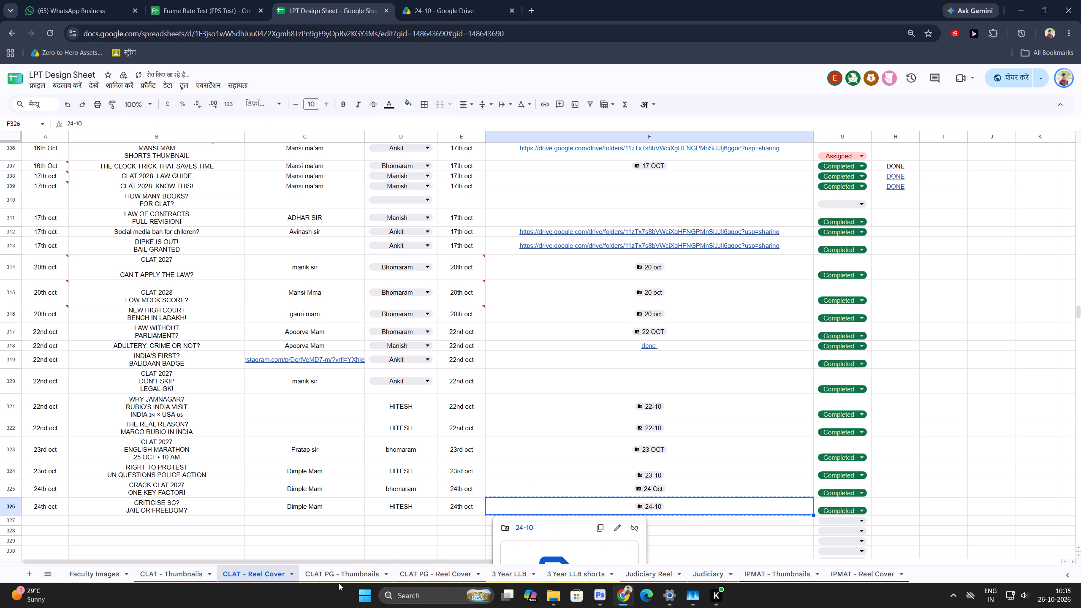
# Check the latest entries in the CLAT PG - Thumbnails, CLAT PG - Reel Cover, 3 Year LLB and 3 Year LLB shorts sheets for missing links.
pyautogui.click(333, 572)
pyautogui.scroll(-3, 532, 406)
pyautogui.scroll(-19, 383, 528)
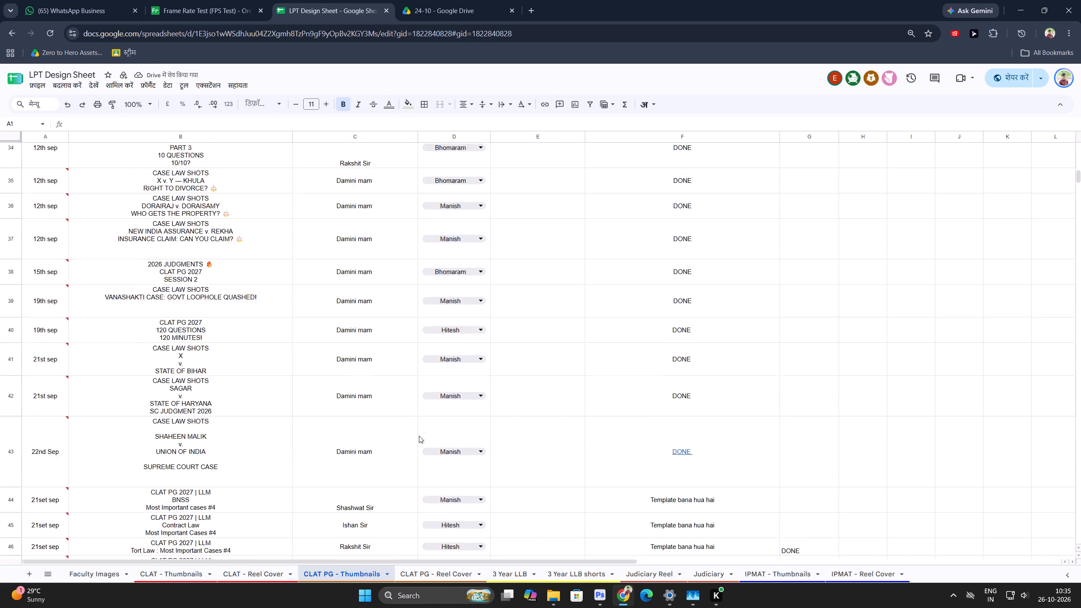
pyautogui.scroll(-20, 419, 436)
pyautogui.scroll(-20, 419, 436)
pyautogui.scroll(-4, 419, 436)
pyautogui.scroll(6, 417, 433)
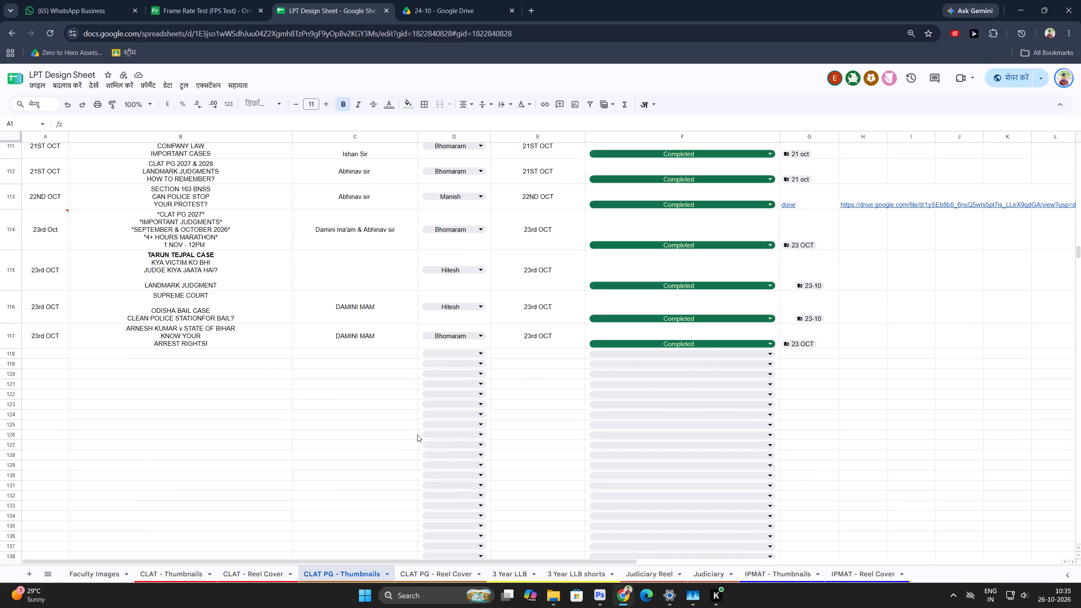
pyautogui.scroll(1, 417, 434)
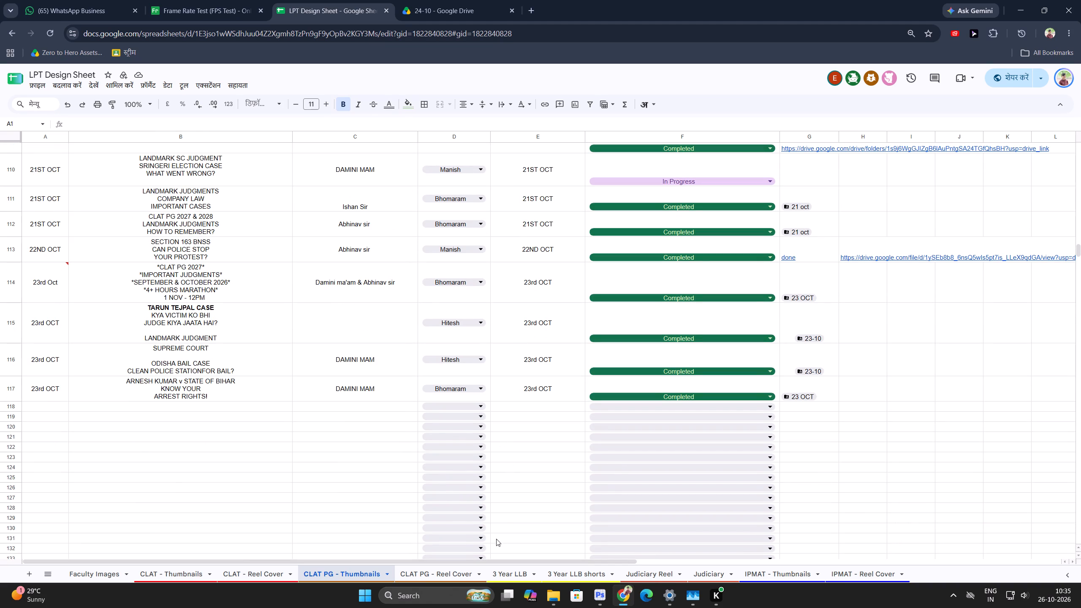
pyautogui.click(431, 573)
pyautogui.scroll(-11, 507, 388)
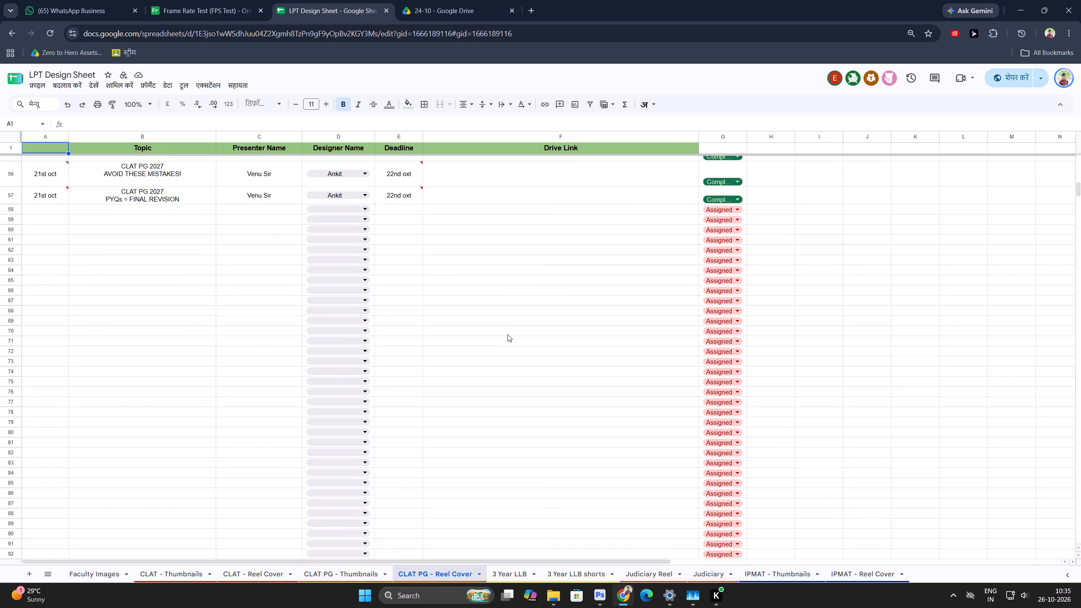
pyautogui.scroll(-5, 508, 334)
pyautogui.scroll(6, 508, 334)
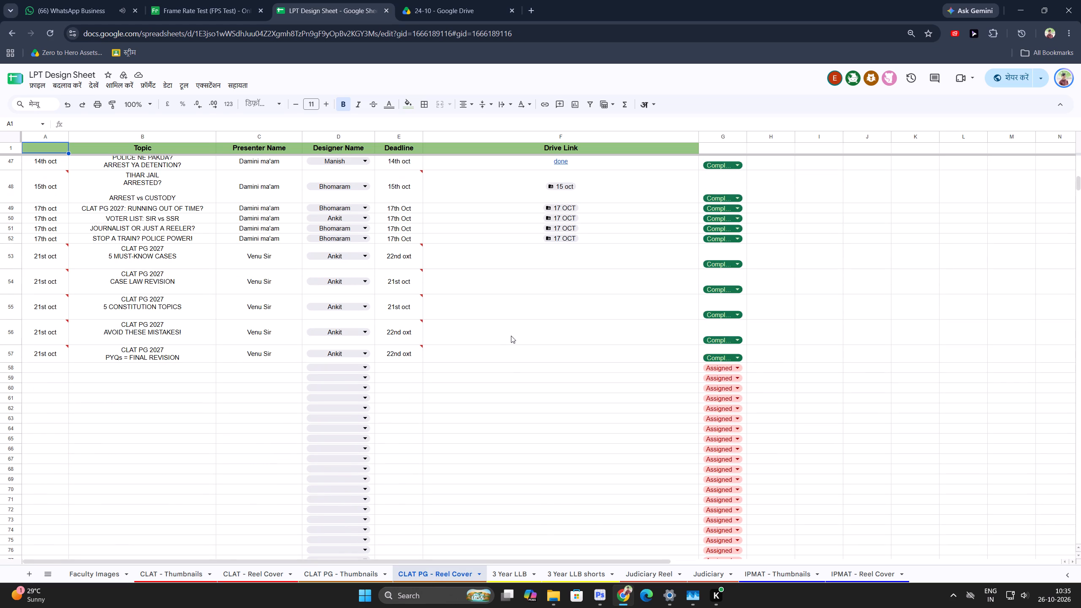
pyautogui.click(513, 577)
pyautogui.scroll(-3, 531, 429)
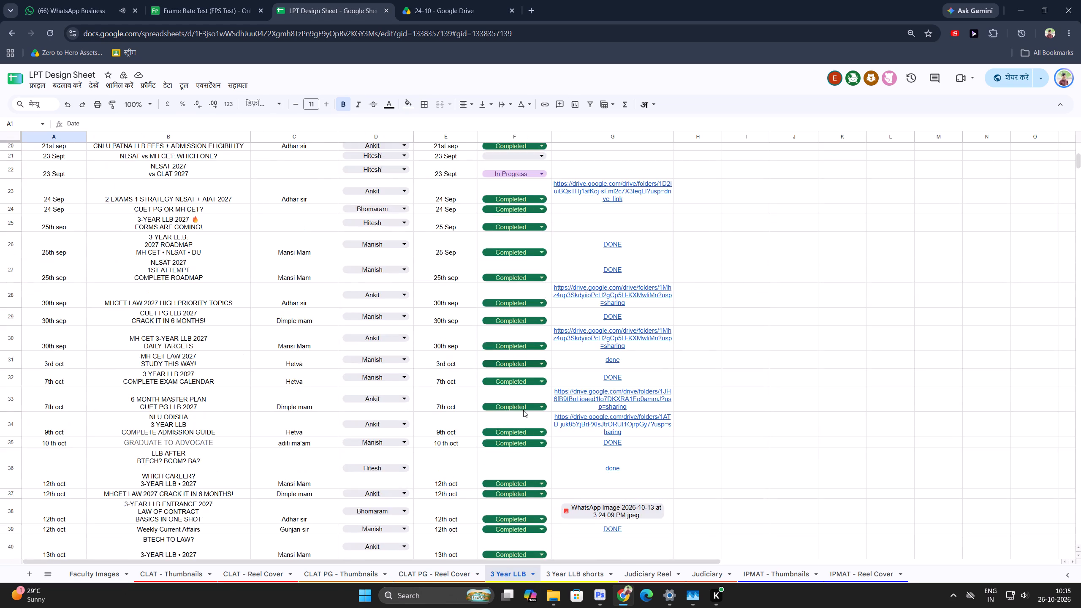
pyautogui.scroll(-12, 523, 410)
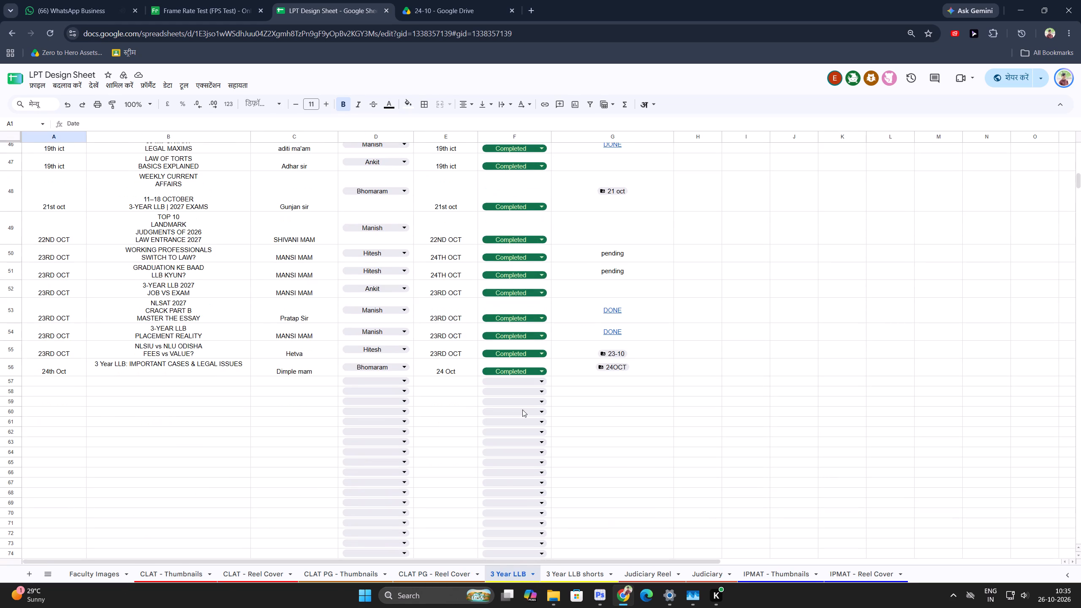
pyautogui.click(571, 576)
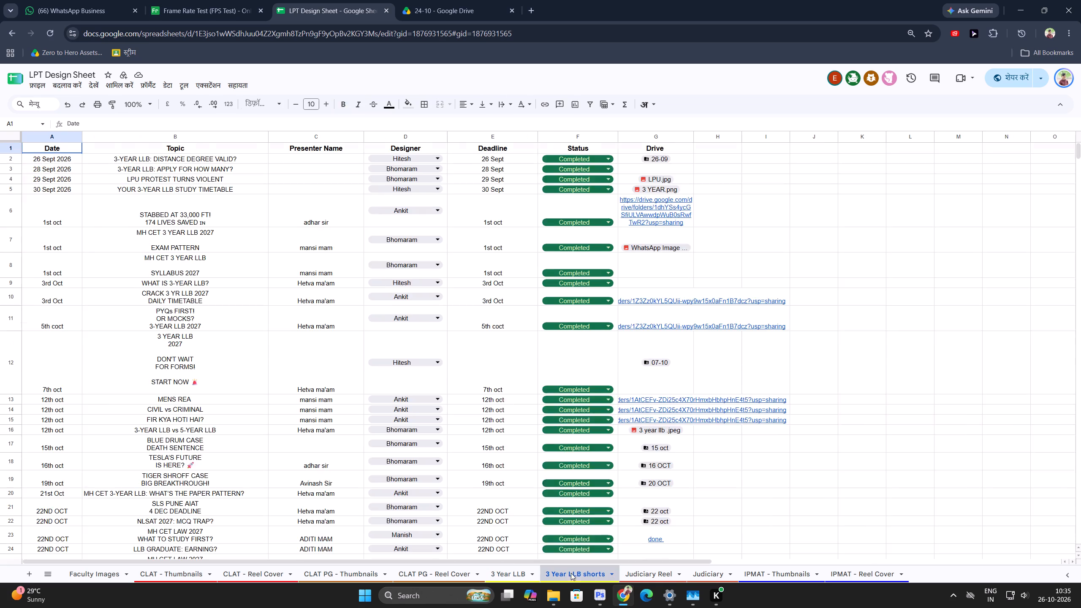
pyautogui.scroll(-5, 396, 267)
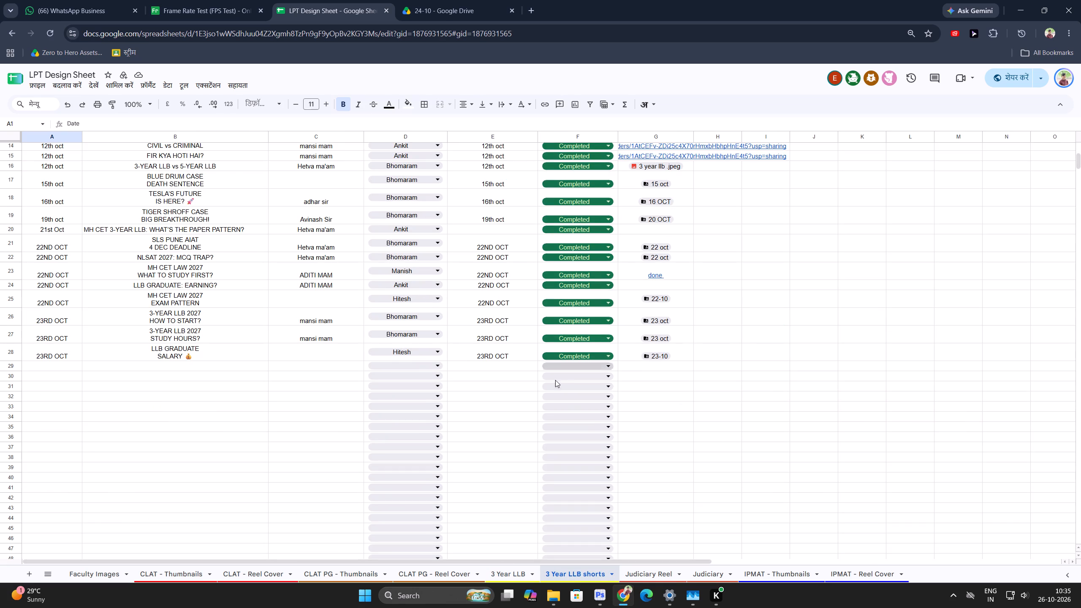
# In the Judiciary Reel sheet, paste the 24-10 folder chip in column G of the "TIGER SHROFF FIRING CASE: MEDIA KA ROLE?" row.
pyautogui.click(631, 568)
pyautogui.scroll(-6, 532, 384)
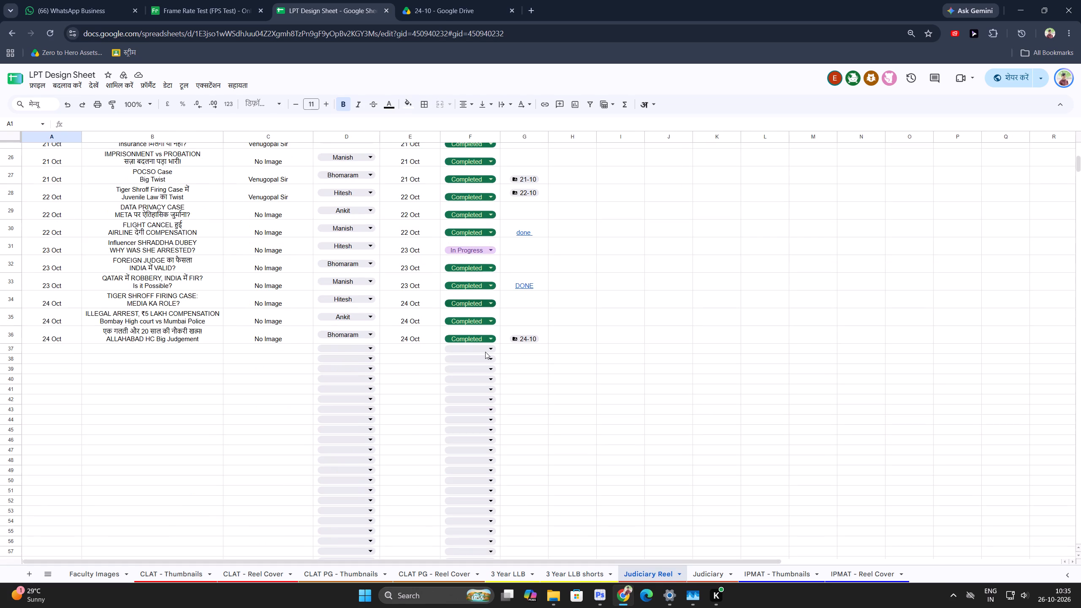
pyautogui.click(526, 304)
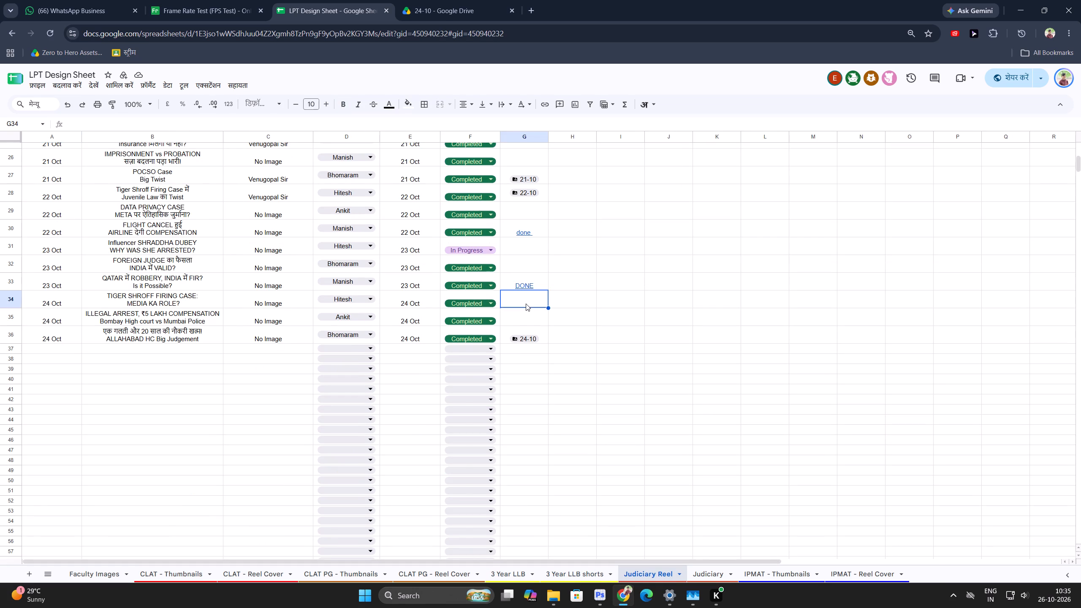
pyautogui.hotkey('ctrl', 'v')
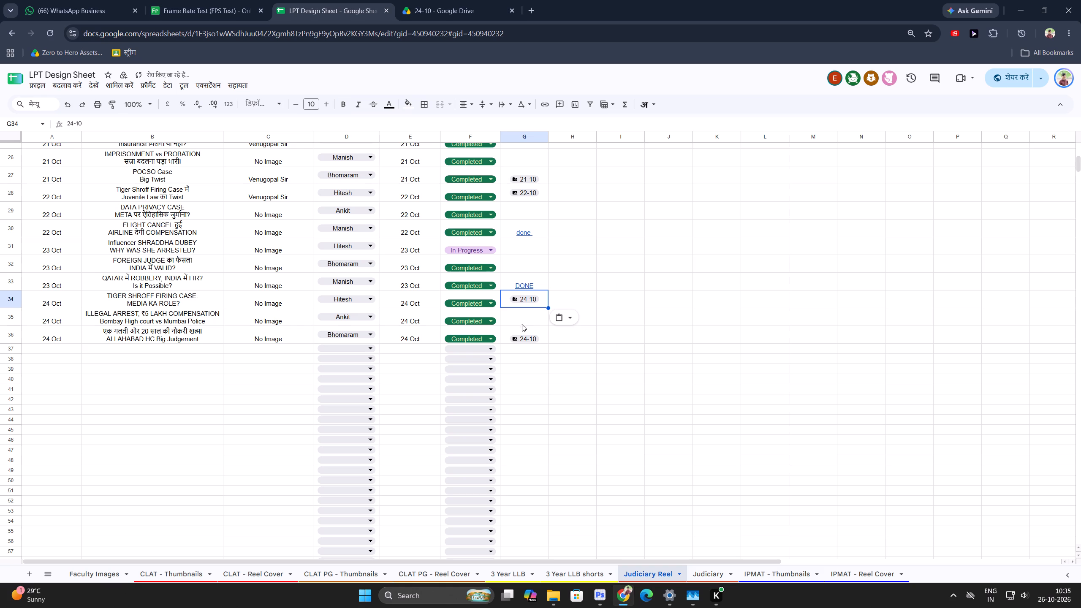
# In the Judiciary sheet, paste the 24-10 folder chip in column G for the AIBE 22 Day 13 row and fill it down through Day 18.
pyautogui.click(697, 570)
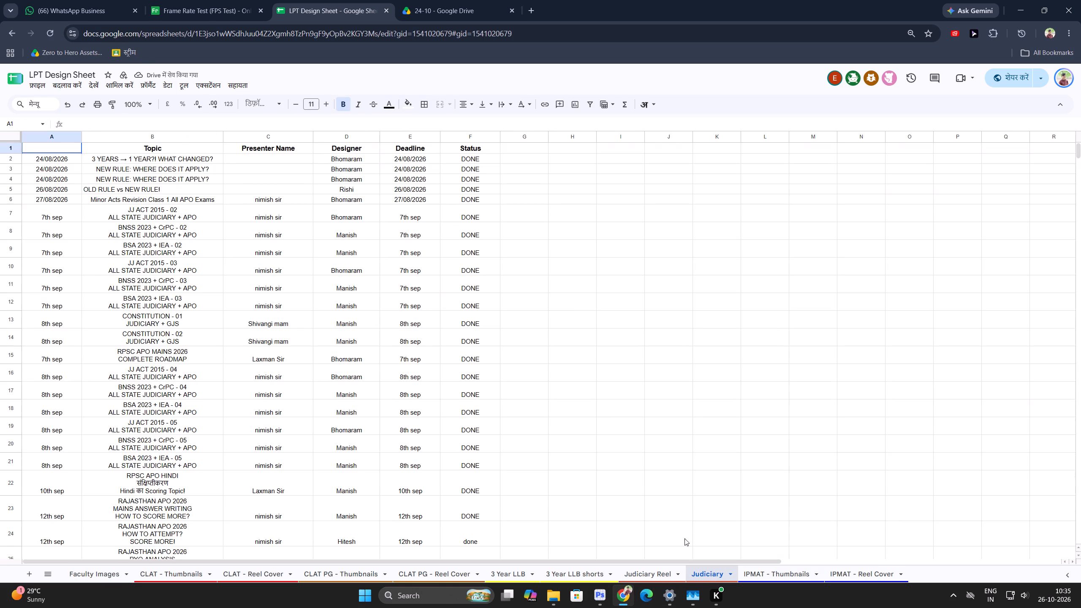
pyautogui.scroll(-14, 513, 329)
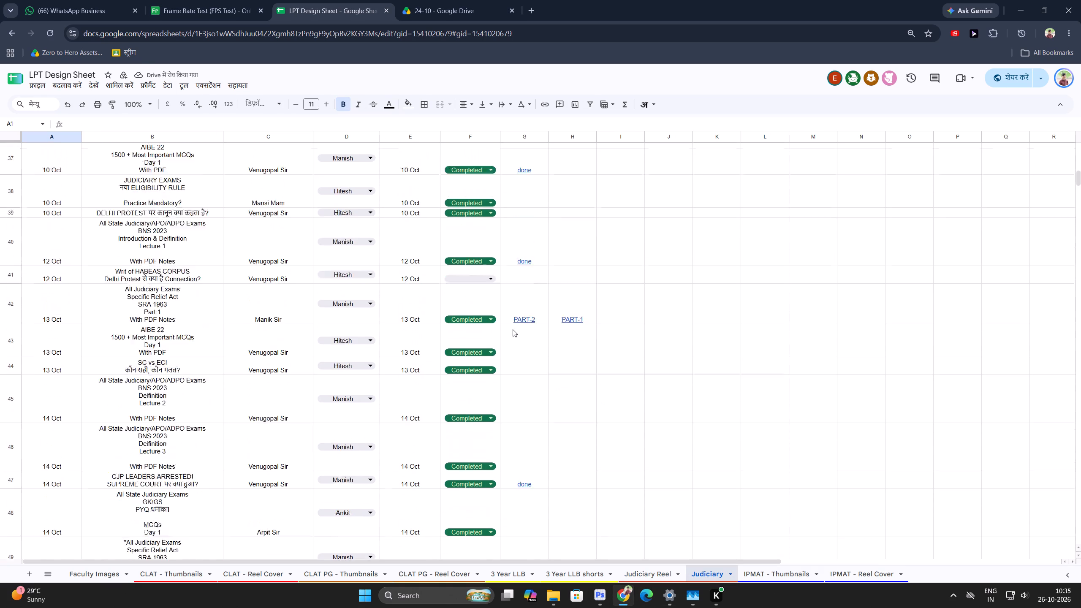
pyautogui.scroll(-20, 513, 329)
pyautogui.scroll(-13, 513, 329)
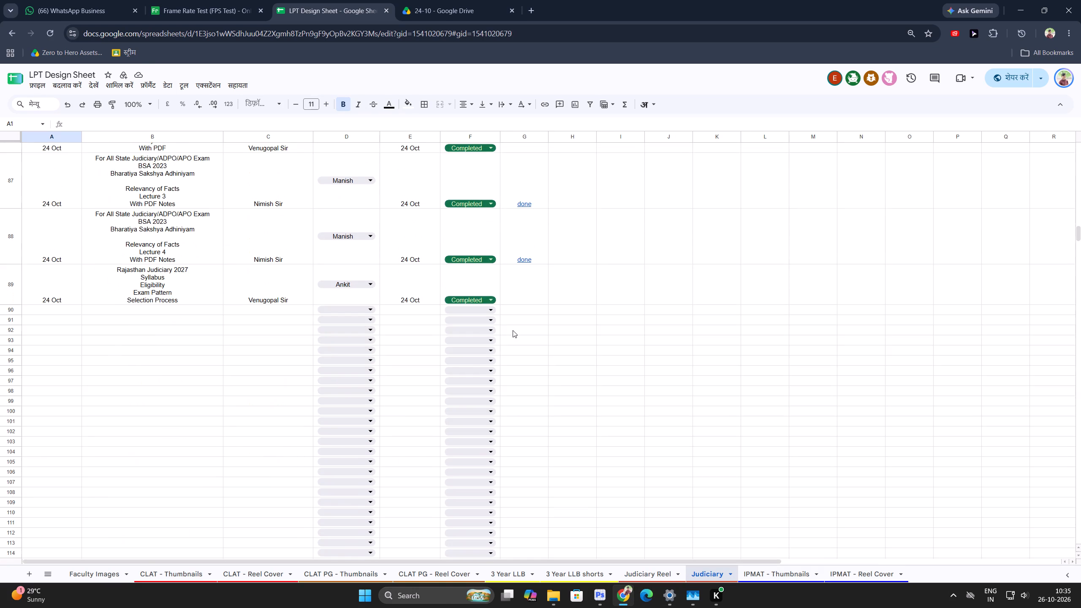
pyautogui.scroll(2, 513, 330)
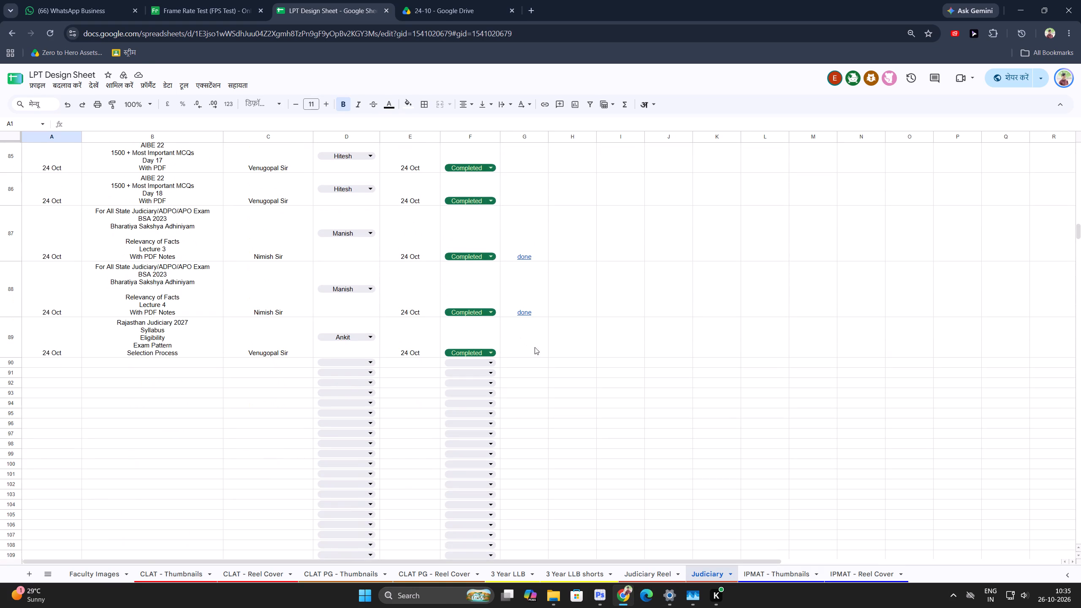
pyautogui.scroll(3, 524, 251)
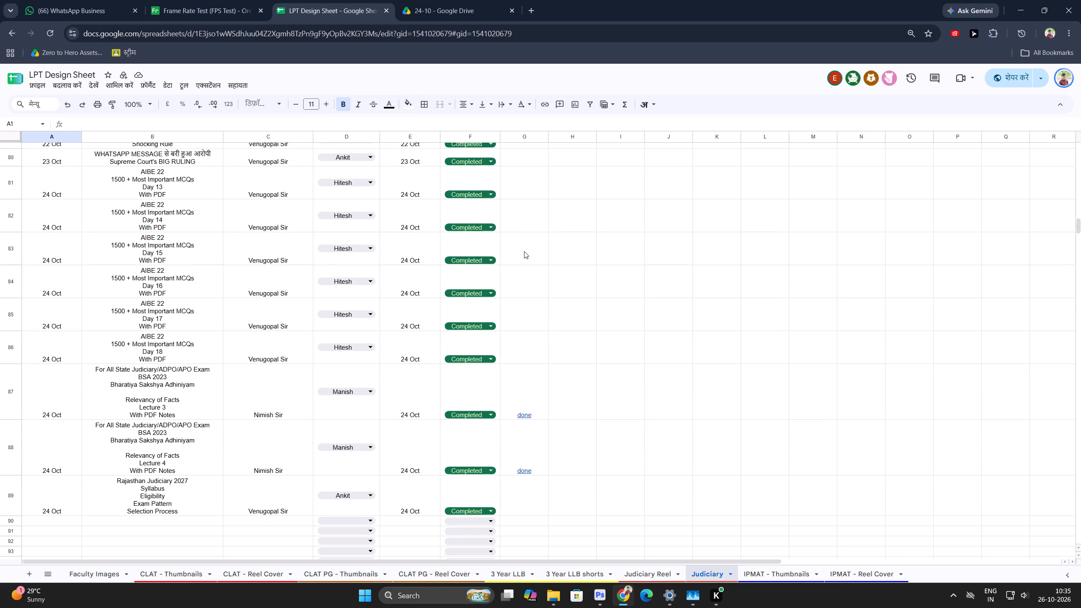
pyautogui.scroll(2, 524, 251)
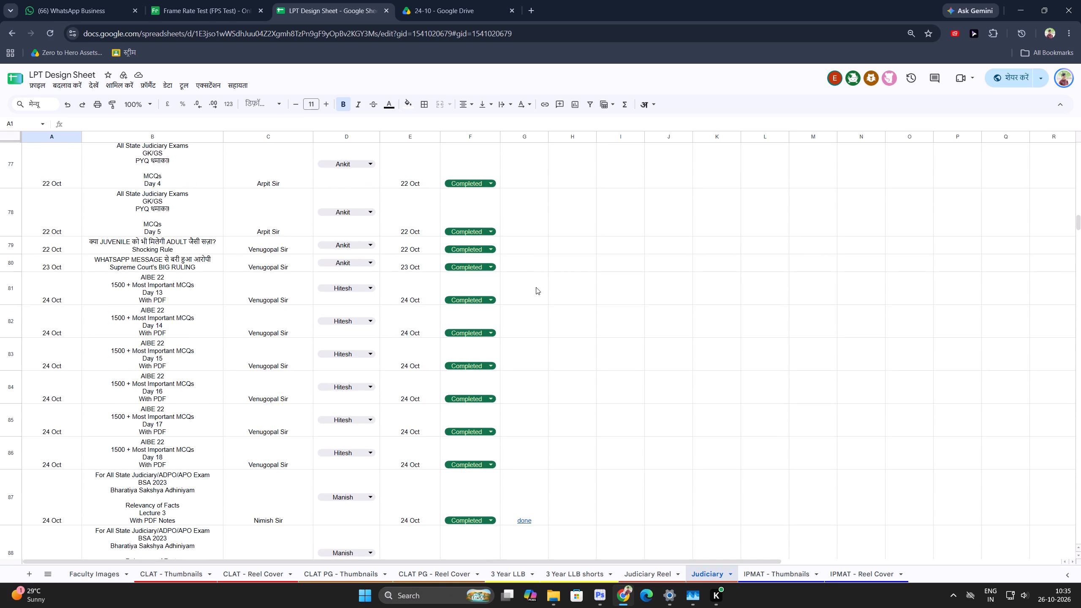
pyautogui.click(535, 292)
pyautogui.hotkey('ctrl', 'v')
pyautogui.moveTo(547, 305); pyautogui.dragTo(555, 328)
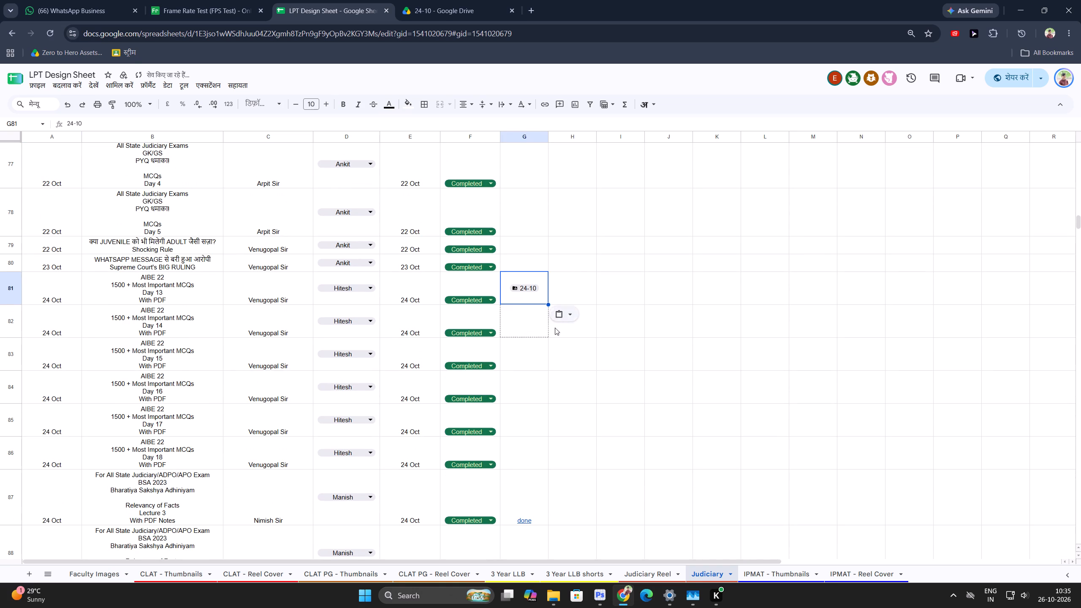
pyautogui.moveTo(555, 328); pyautogui.dragTo(553, 465)
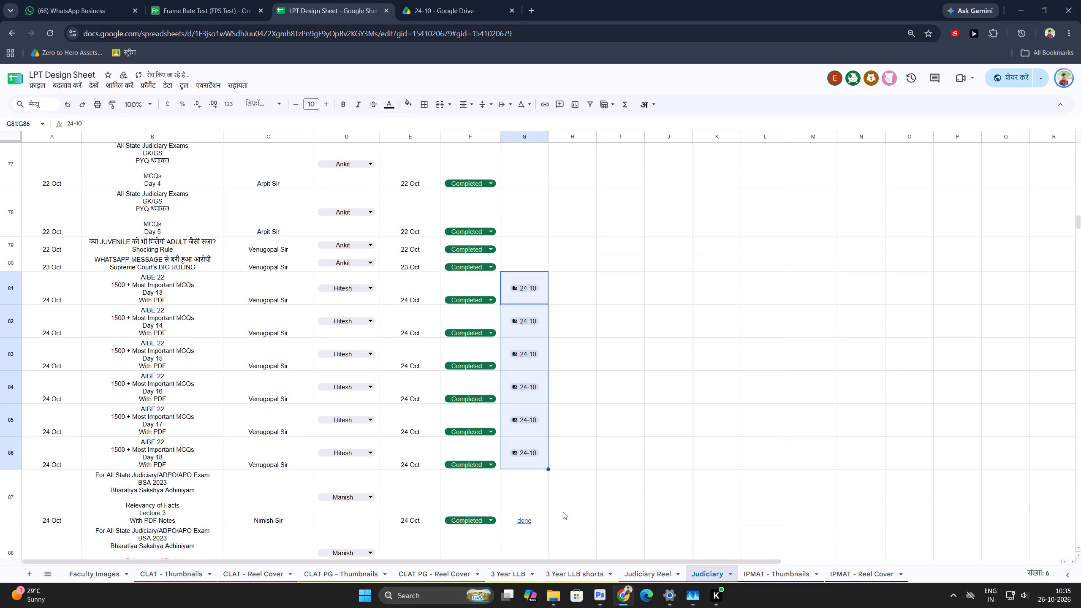
# In IPMAT - Thumbnails, paste the 24-10 folder chip as the Drive Link of the "IIMB UGAT 2026 Rapid Revision Quants Modern Maths & Geometry" row.
pyautogui.click(784, 570)
pyautogui.scroll(-17, 475, 328)
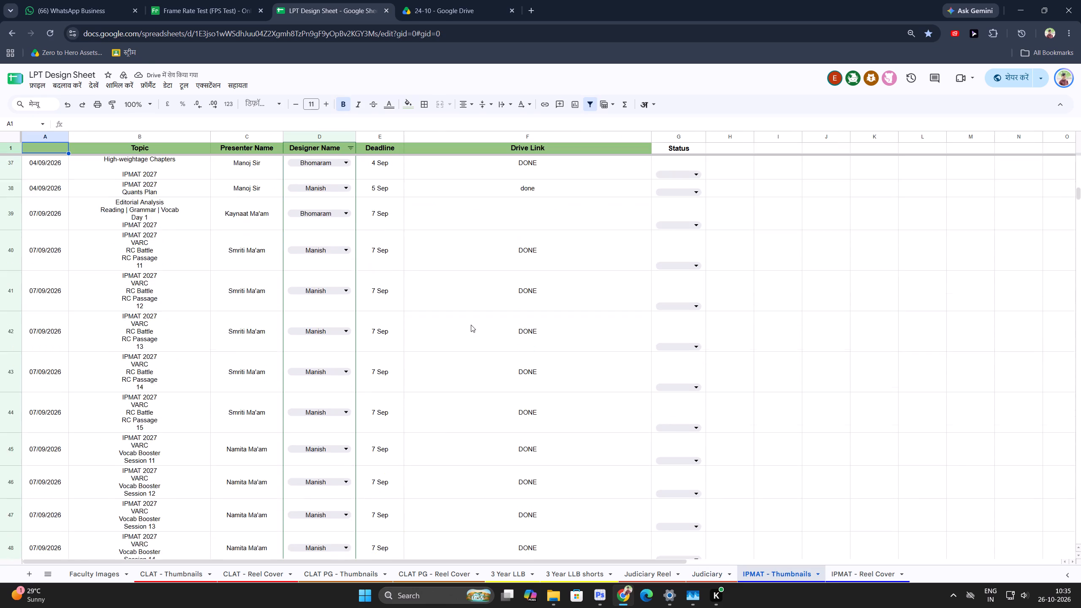
pyautogui.scroll(-20, 471, 325)
pyautogui.scroll(-20, 471, 325)
pyautogui.scroll(-1, 471, 325)
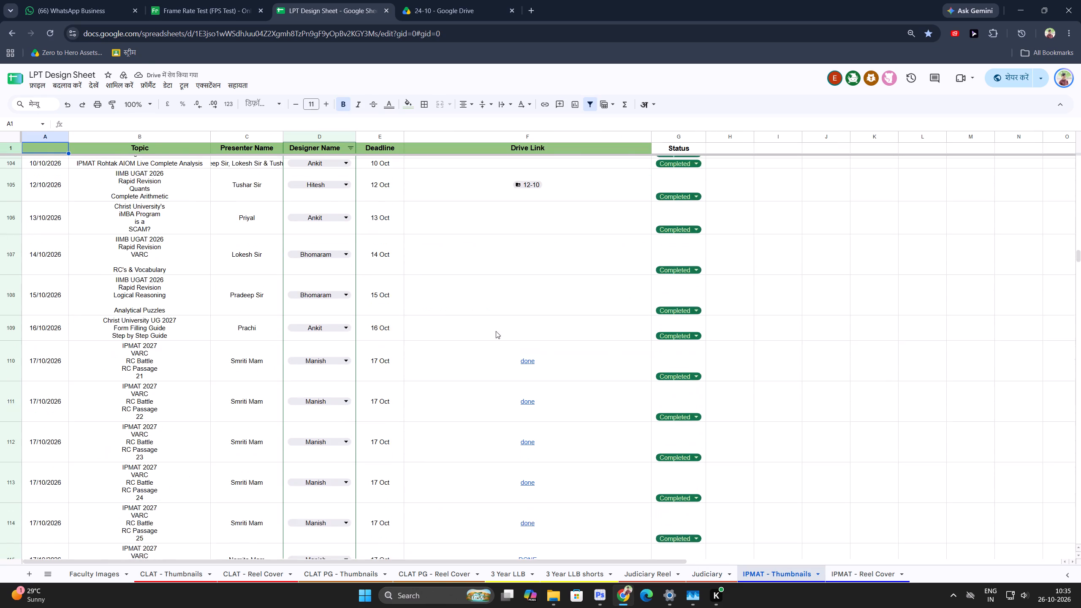
pyautogui.moveTo(1076, 261); pyautogui.dragTo(1078, 372)
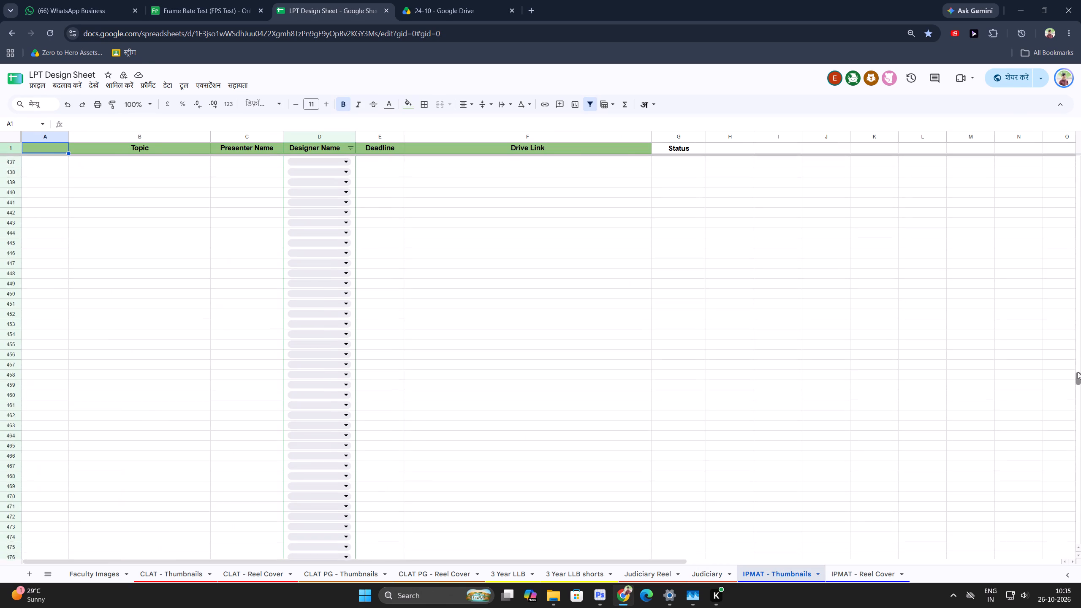
pyautogui.moveTo(1078, 372); pyautogui.dragTo(1080, 289)
pyautogui.click(483, 201)
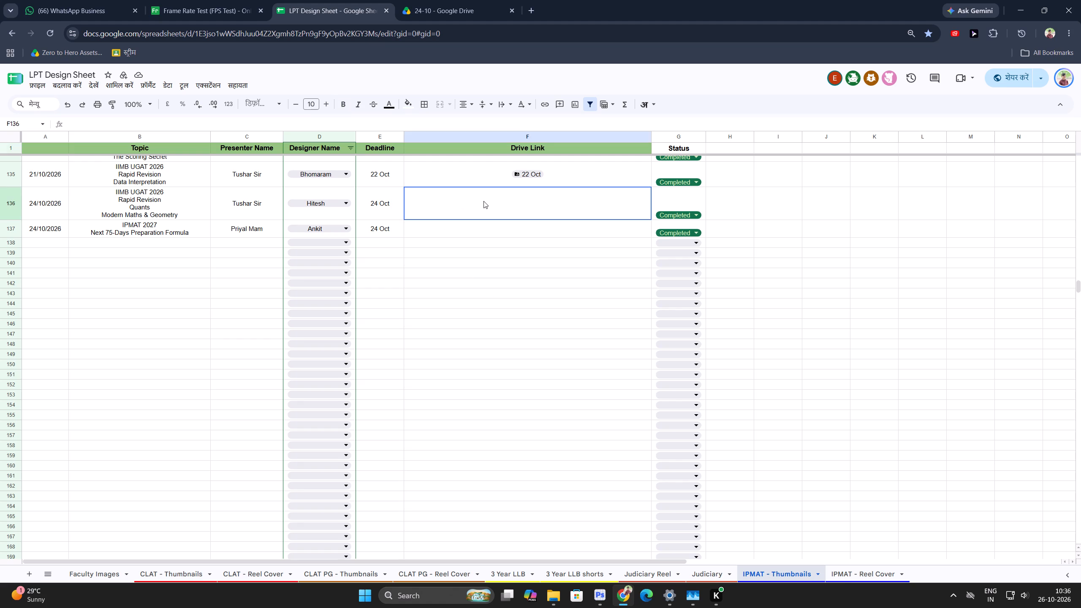
pyautogui.hotkey('ctrl', 'v')
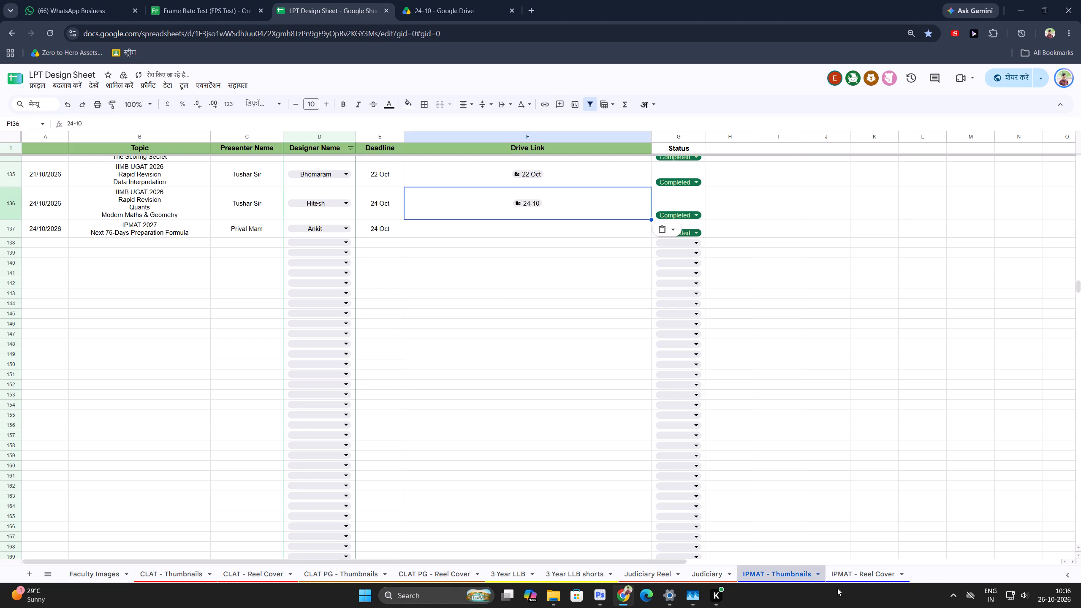
# Check the latest entries in the IPMAT - Reel Cover, CLAT PG - Thumbnails and CLAT - Thumbnails sheets for missing Drive links.
pyautogui.click(864, 572)
pyautogui.scroll(-12, 490, 341)
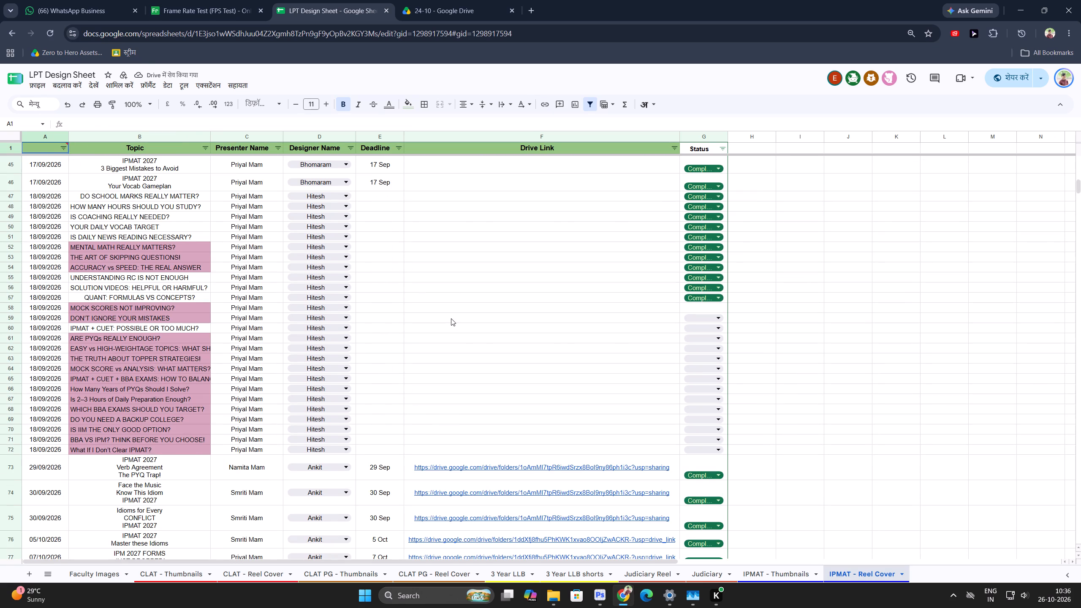
pyautogui.scroll(-15, 451, 318)
pyautogui.scroll(6, 451, 318)
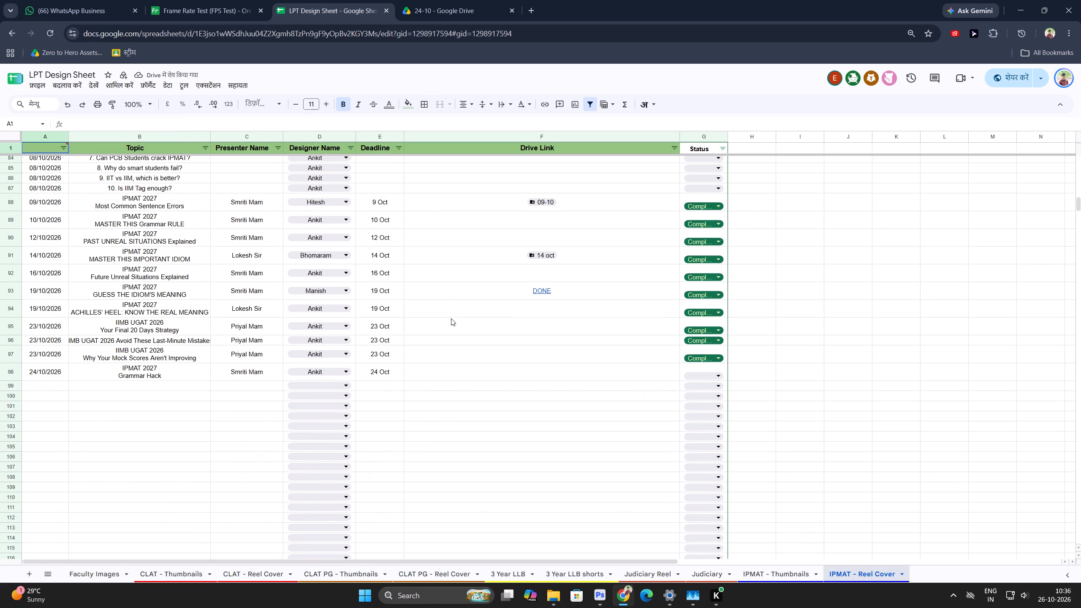
pyautogui.click(321, 572)
pyautogui.scroll(4, 402, 351)
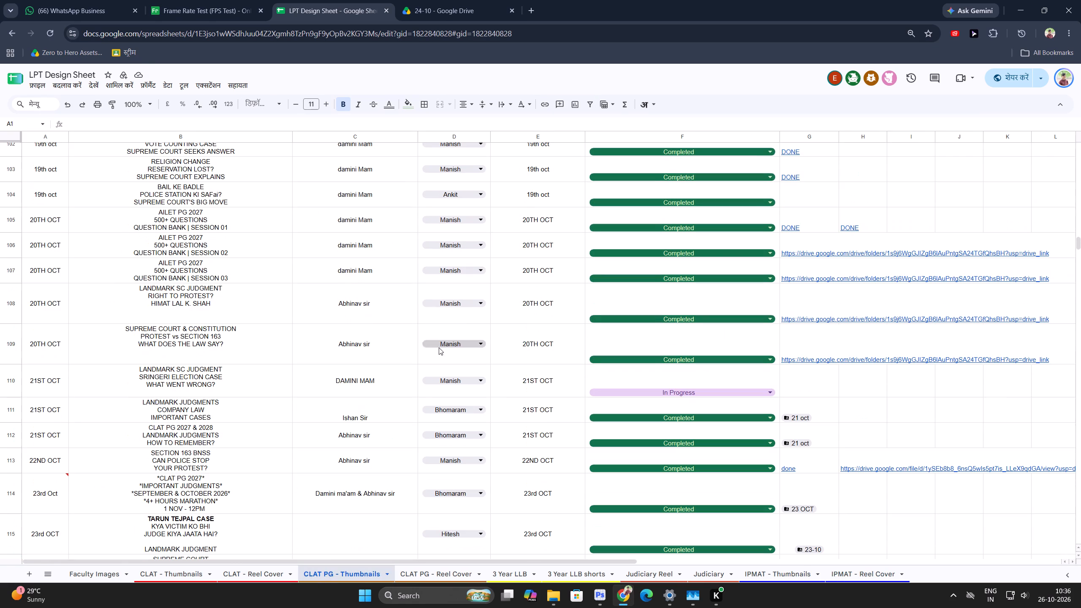
pyautogui.scroll(3, 543, 378)
pyautogui.scroll(-8, 543, 378)
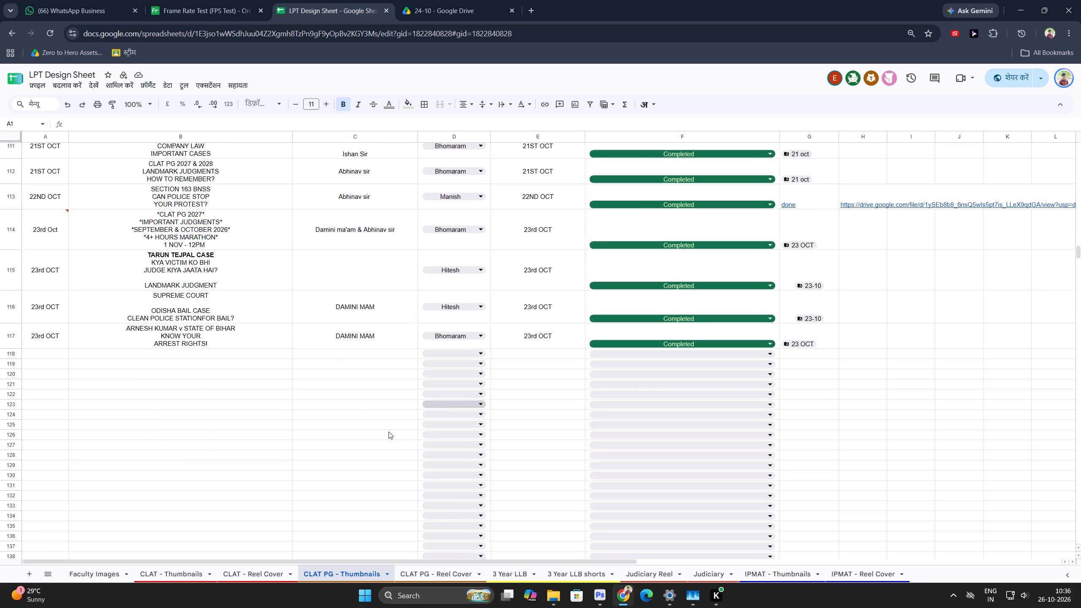
pyautogui.click(146, 577)
pyautogui.scroll(4, 528, 337)
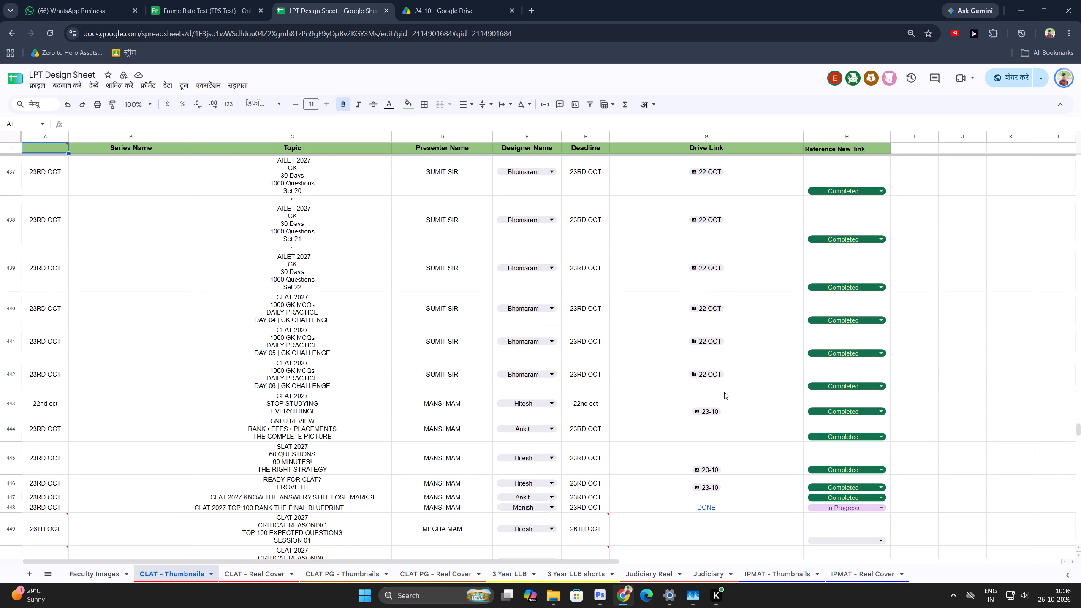
pyautogui.scroll(-2, 692, 404)
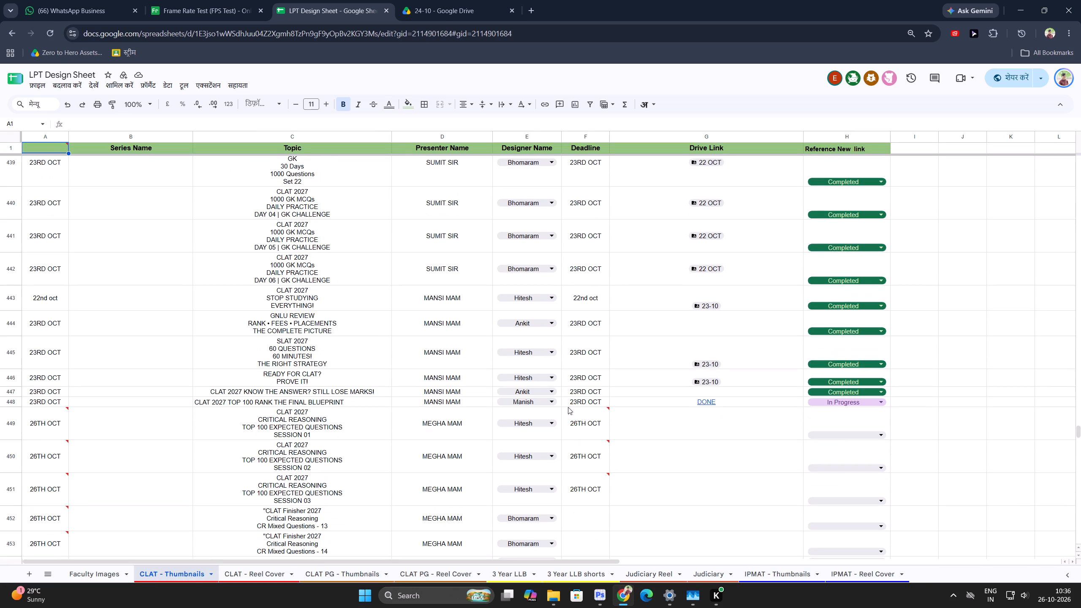
# Recheck the CLAT PG - Thumbnails, Judiciary and CLAT - Reel Cover entries for missing links, consulting the local 24-10 folder of exported designs.
pyautogui.click(252, 568)
pyautogui.click(328, 567)
pyautogui.scroll(2, 480, 342)
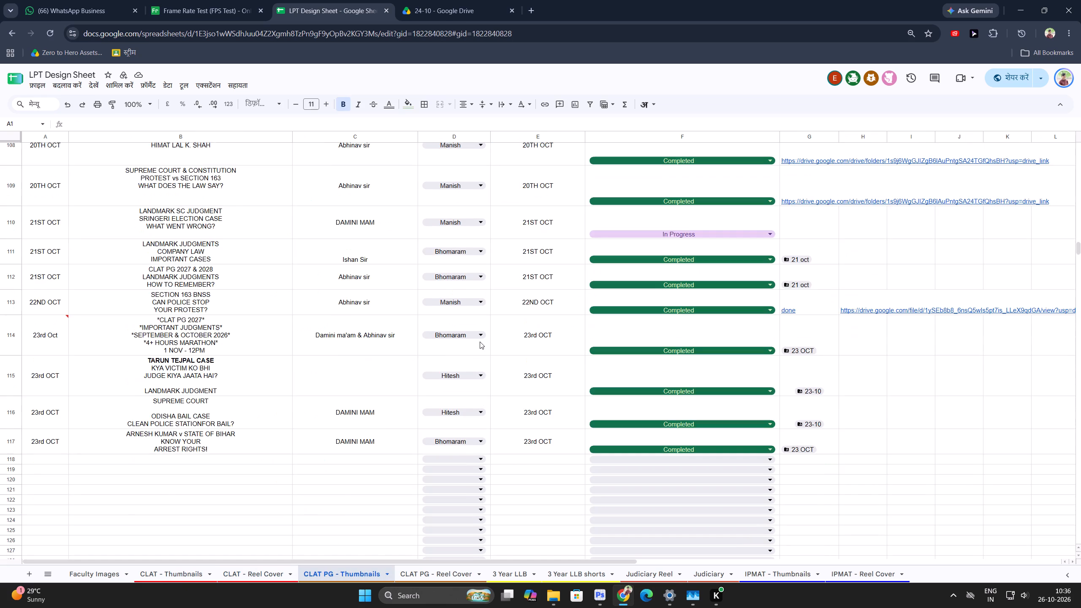
pyautogui.scroll(3, 480, 342)
pyautogui.scroll(-1, 480, 342)
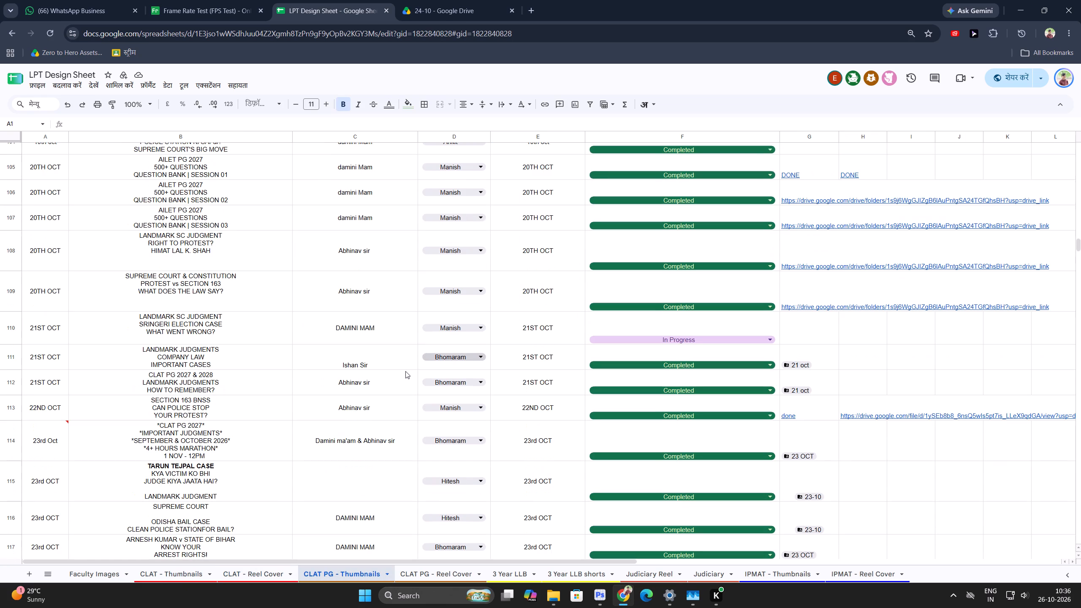
pyautogui.click(636, 572)
pyautogui.click(695, 571)
pyautogui.scroll(8, 522, 383)
pyautogui.scroll(-5, 521, 383)
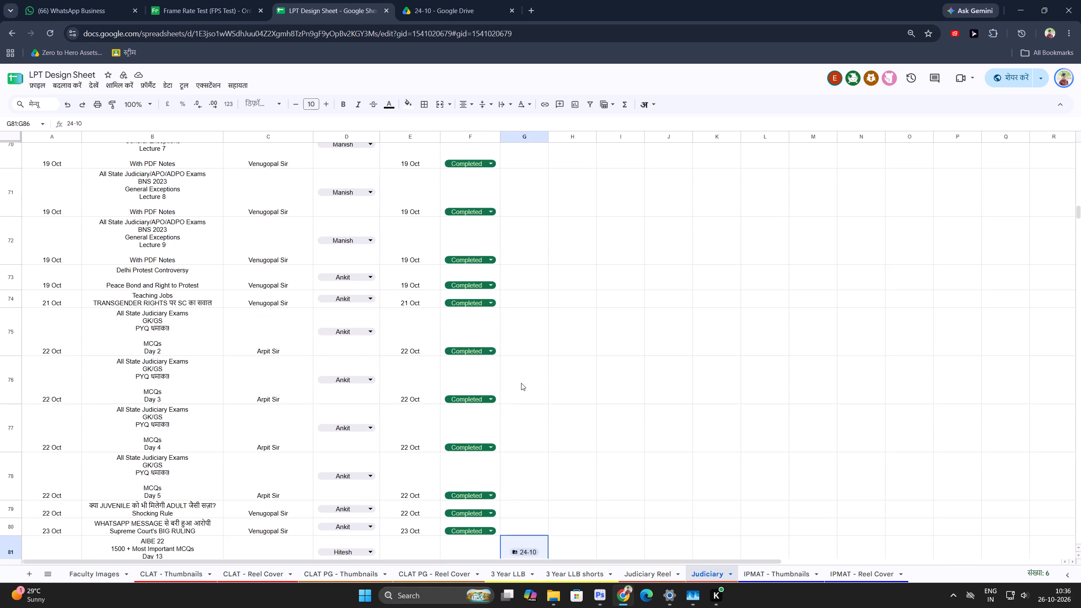
pyautogui.scroll(-7, 521, 383)
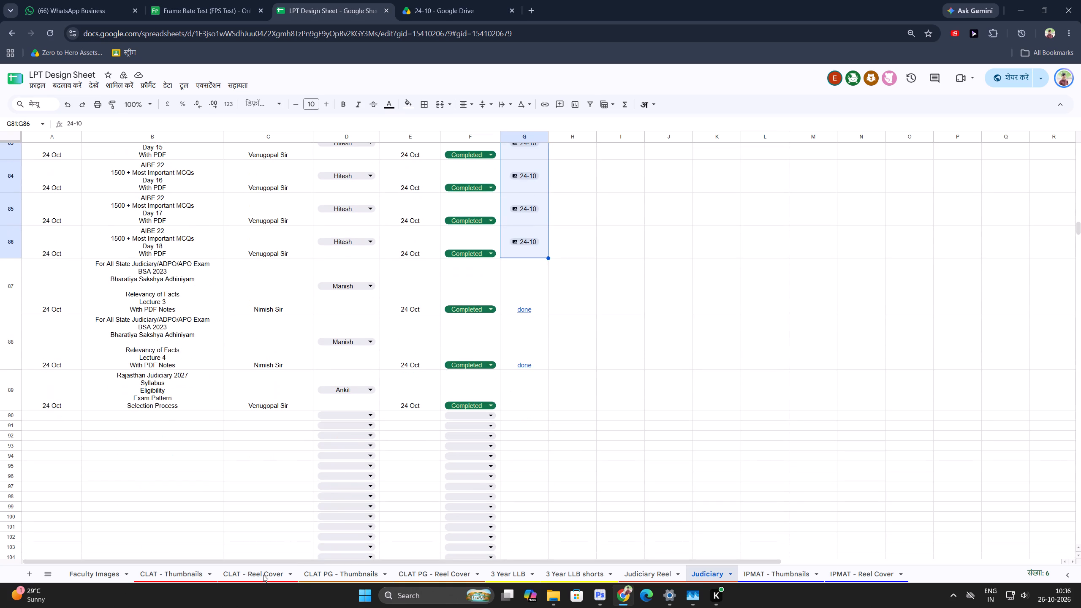
pyautogui.click(263, 575)
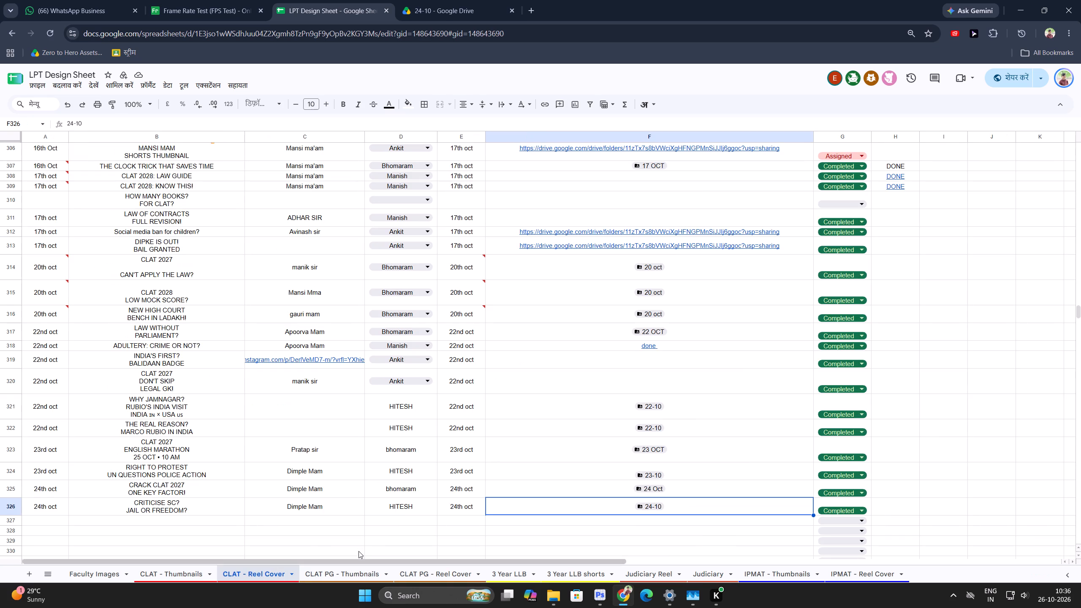
pyautogui.scroll(1, 378, 469)
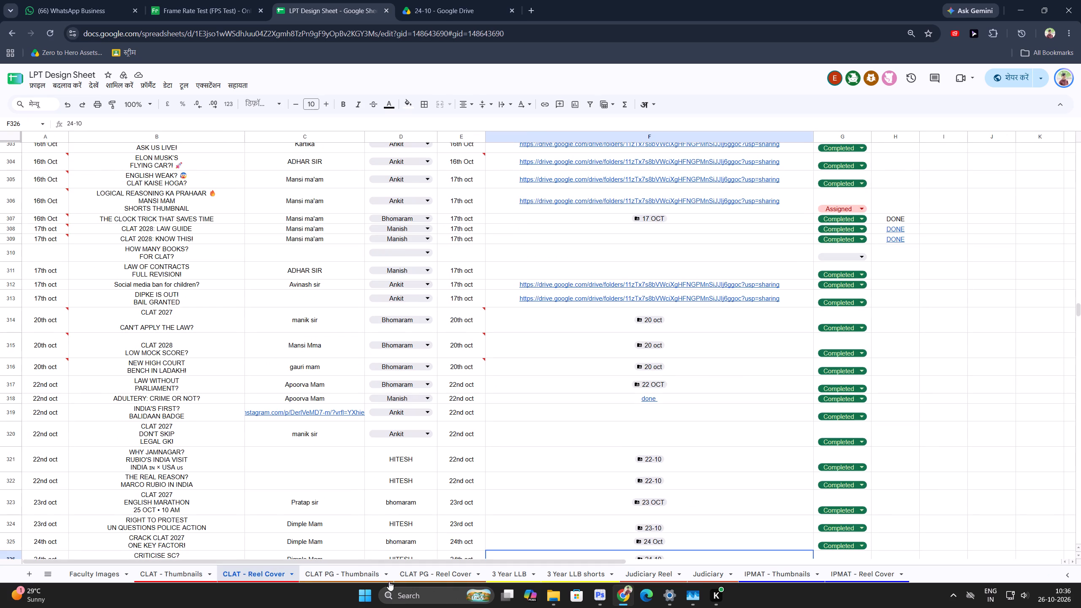
pyautogui.hotkey('alt', 'Tab')
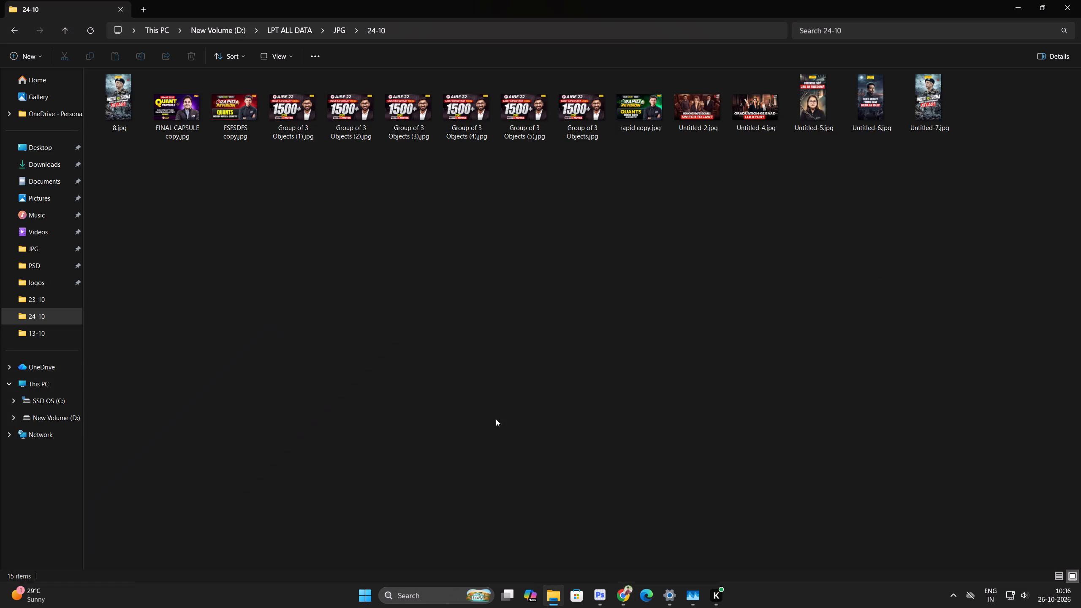
pyautogui.hotkey('alt', 'Tab')
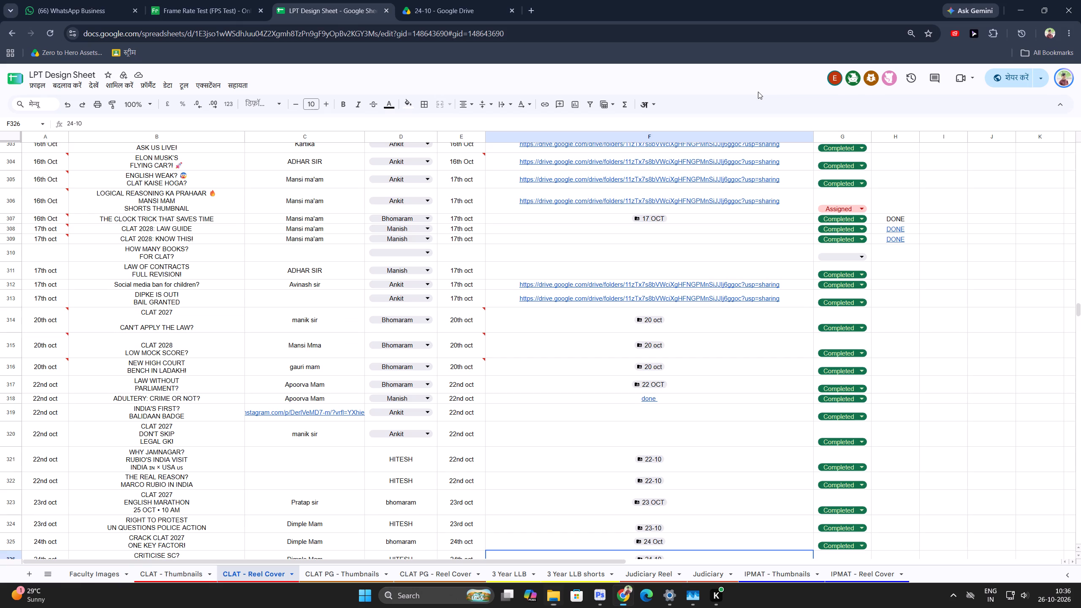
# In the 3 Year LLB sheet, replace "pending" with the 24-10 folder chip for "WORKING PROFESSIONALS SWITCH TO LAW?" and "GRADUATION KE BAAD LLB KYUN?".
pyautogui.click(508, 573)
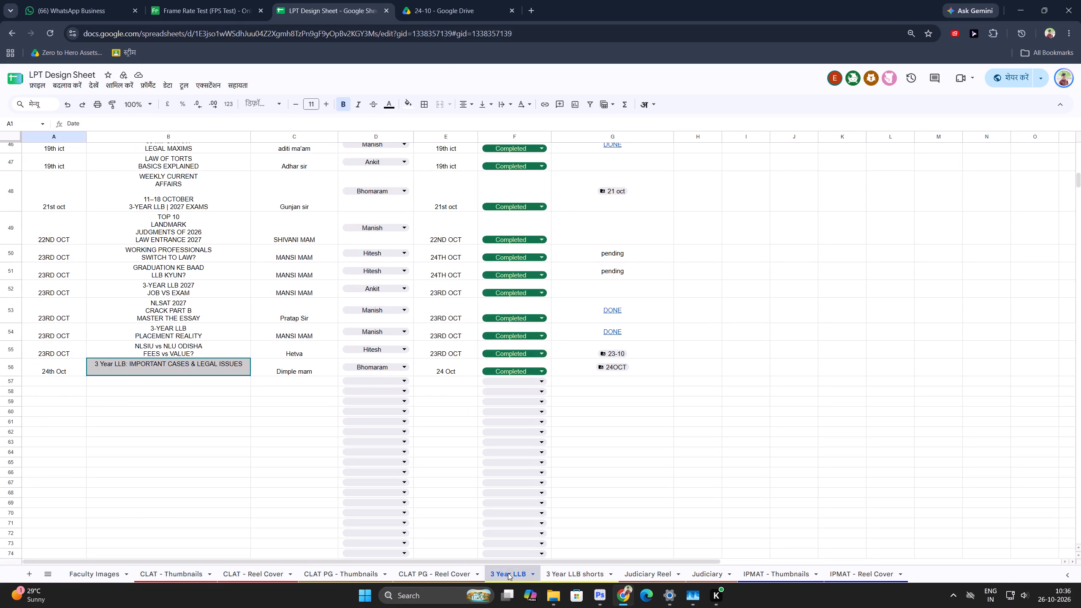
pyautogui.scroll(2, 535, 306)
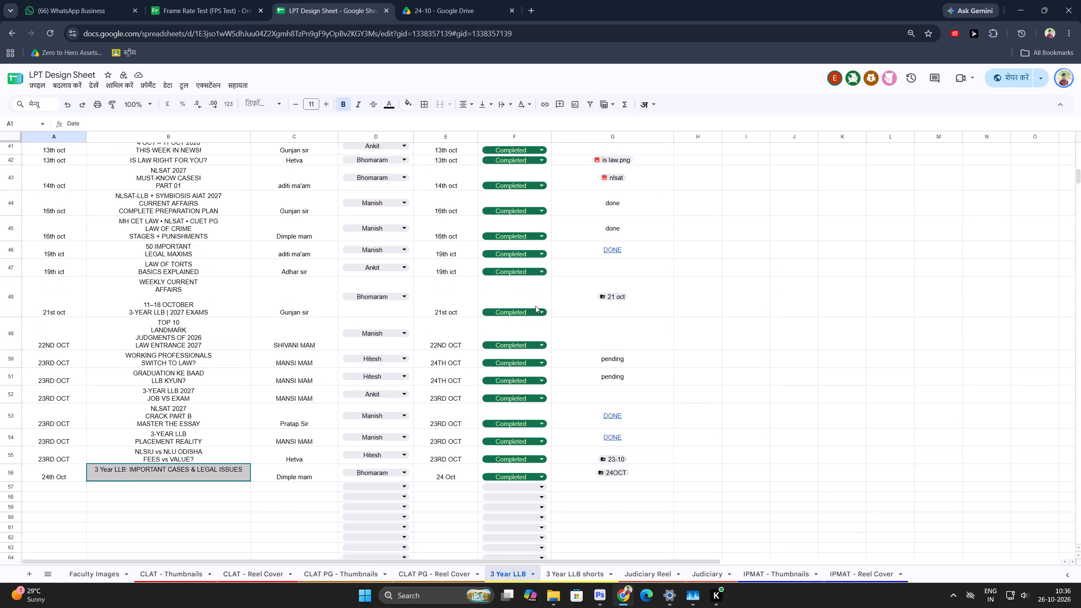
pyautogui.scroll(1, 535, 306)
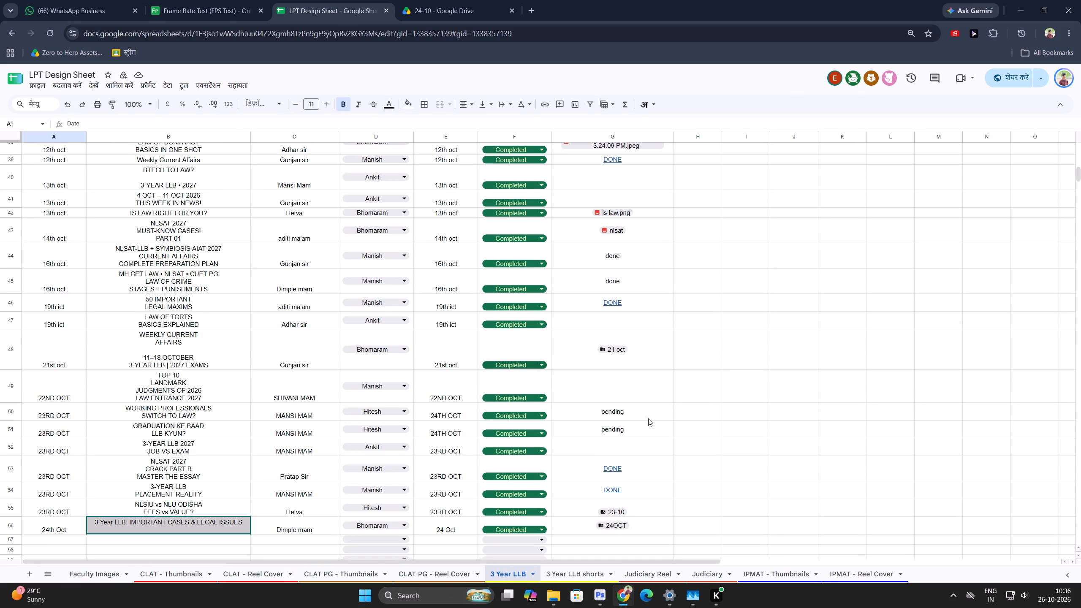
pyautogui.click(648, 418)
pyautogui.hotkey('ctrl', 'v')
pyautogui.click(641, 434)
pyautogui.hotkey('ctrl', 'v')
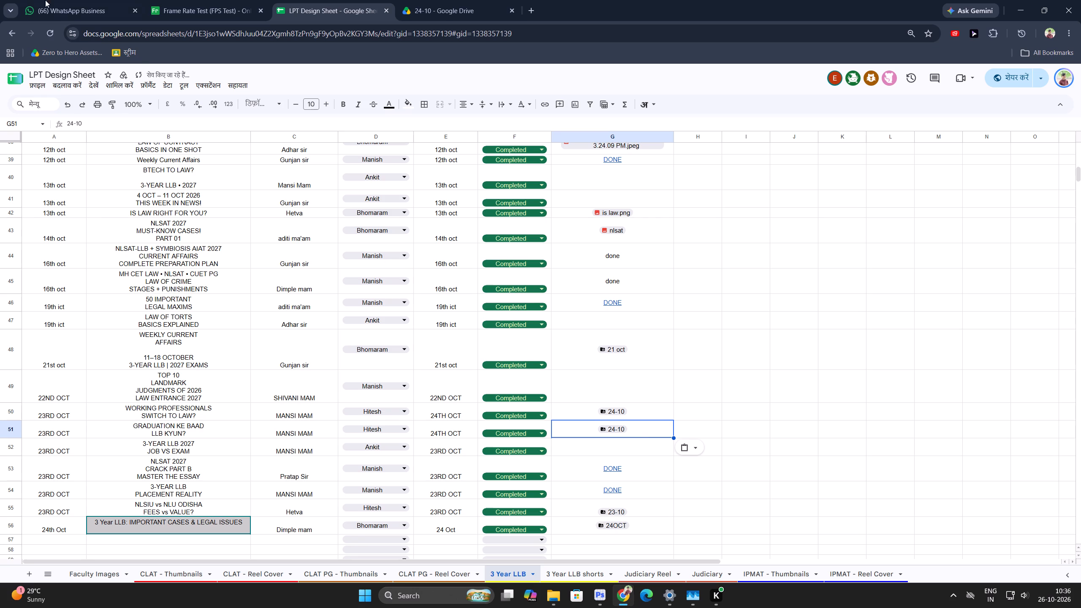
# Switch to Photoshop and bring the whole blank Untitled-1 canvas into view.
pyautogui.click(593, 593)
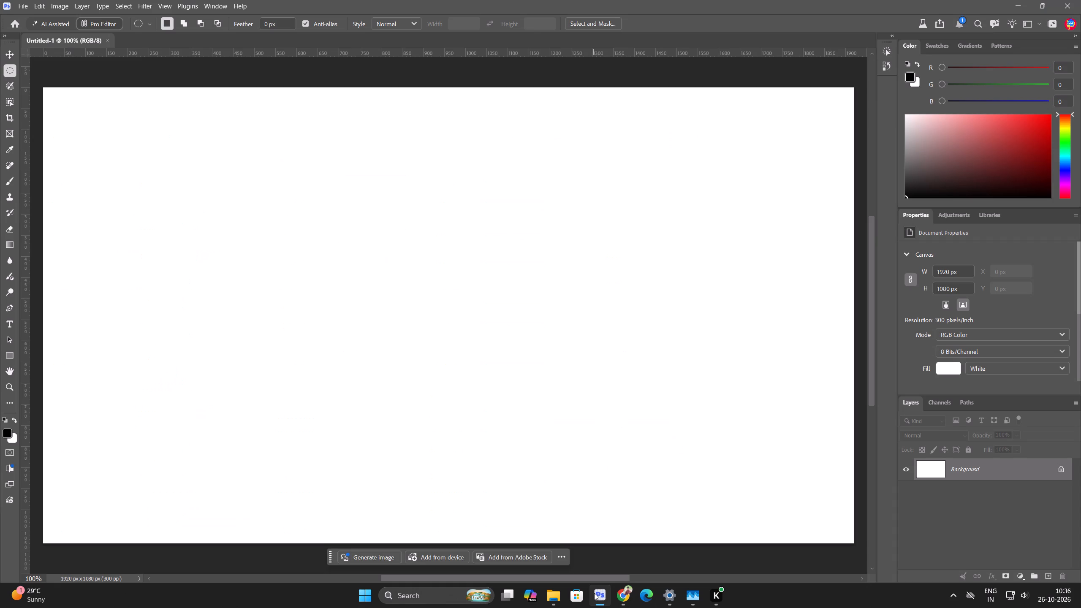
pyautogui.scroll(-5, 501, 294)
pyautogui.scroll(5, 497, 288)
pyautogui.scroll(-4, 497, 288)
pyautogui.scroll(4, 496, 290)
pyautogui.scroll(-4, 496, 290)
pyautogui.scroll(4, 496, 290)
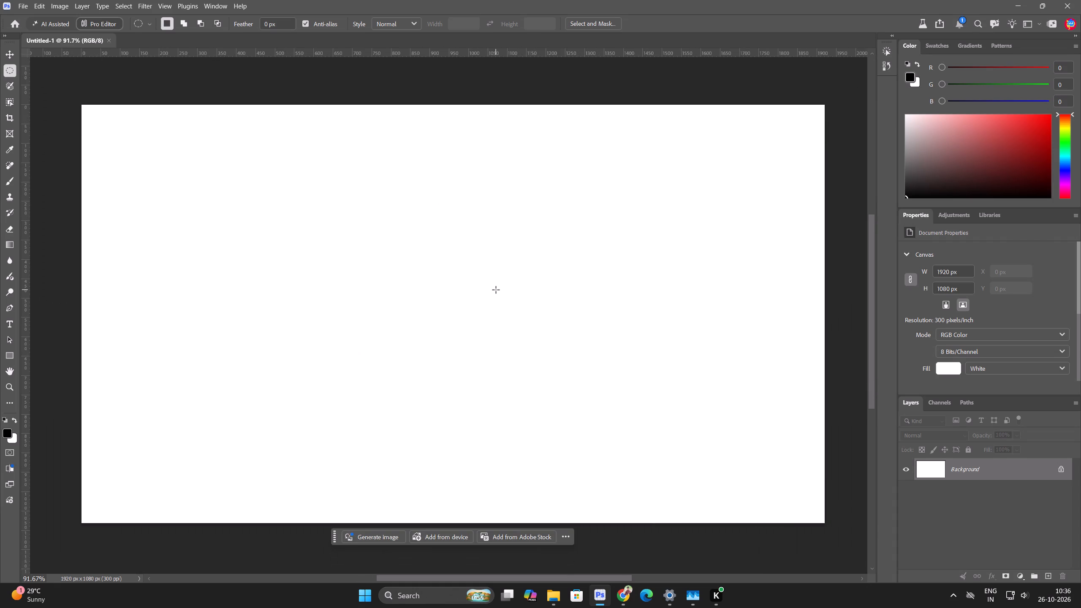
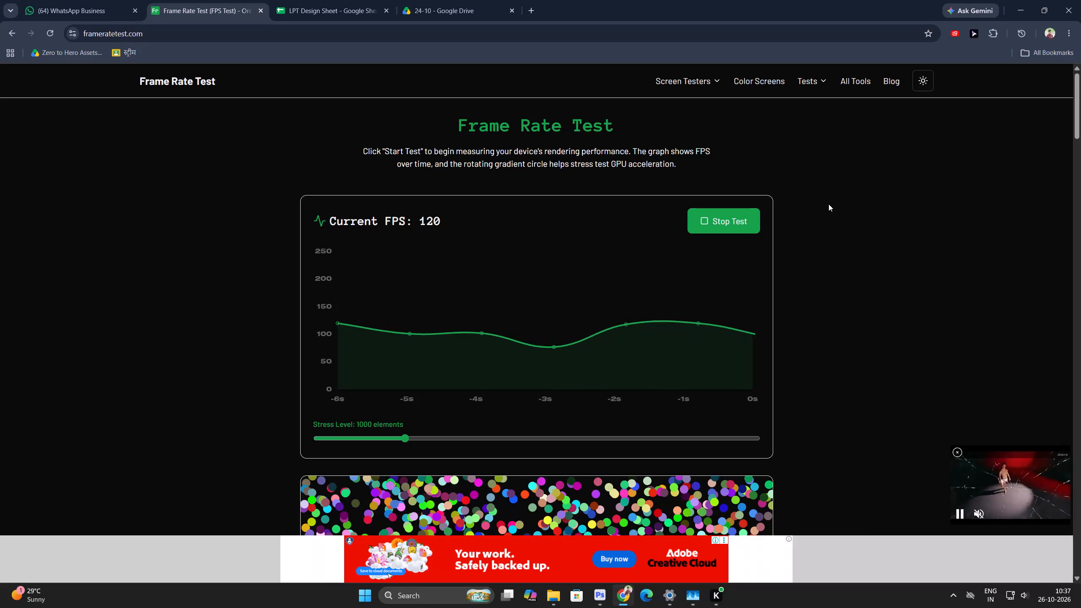
# Examine the live FPS graph and the Different FPS Comparison section on the Frame Rate Test page.
pyautogui.scroll(-5, 828, 204)
pyautogui.scroll(5, 819, 213)
pyautogui.scroll(-6, 818, 216)
pyautogui.scroll(5, 813, 226)
pyautogui.scroll(-5, 813, 226)
pyautogui.scroll(4, 813, 226)
pyautogui.scroll(-7, 813, 226)
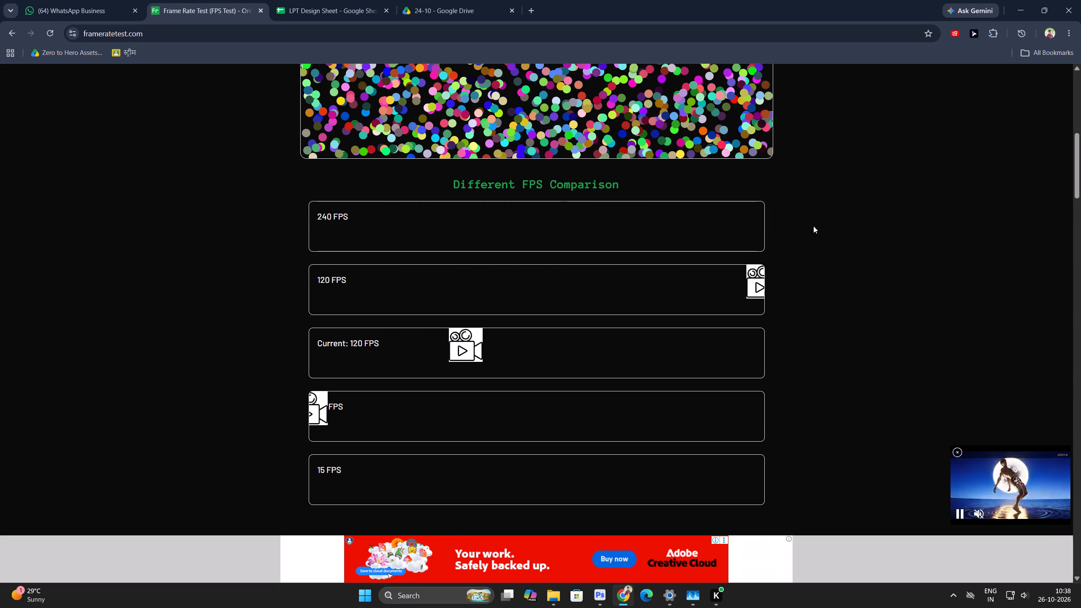
pyautogui.scroll(3, 742, 220)
pyautogui.scroll(1, 560, 240)
# Raise the frame rate test's stress level in stages to 1600, 3500, 4600 and finally 5000 elements.
pyautogui.click(560, 240)
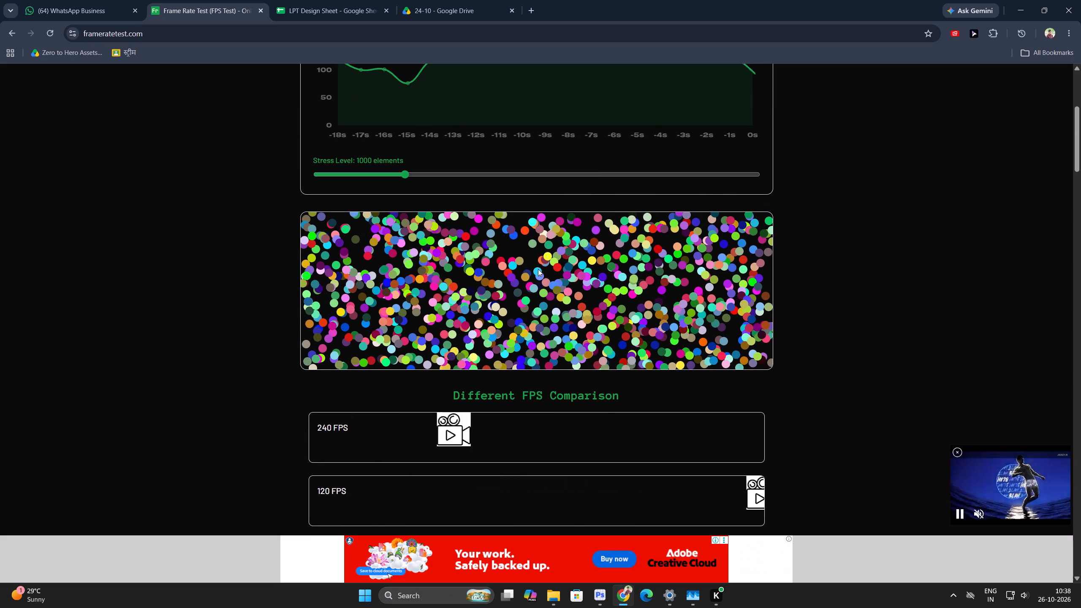
pyautogui.moveTo(426, 165); pyautogui.dragTo(457, 177)
pyautogui.click(460, 177)
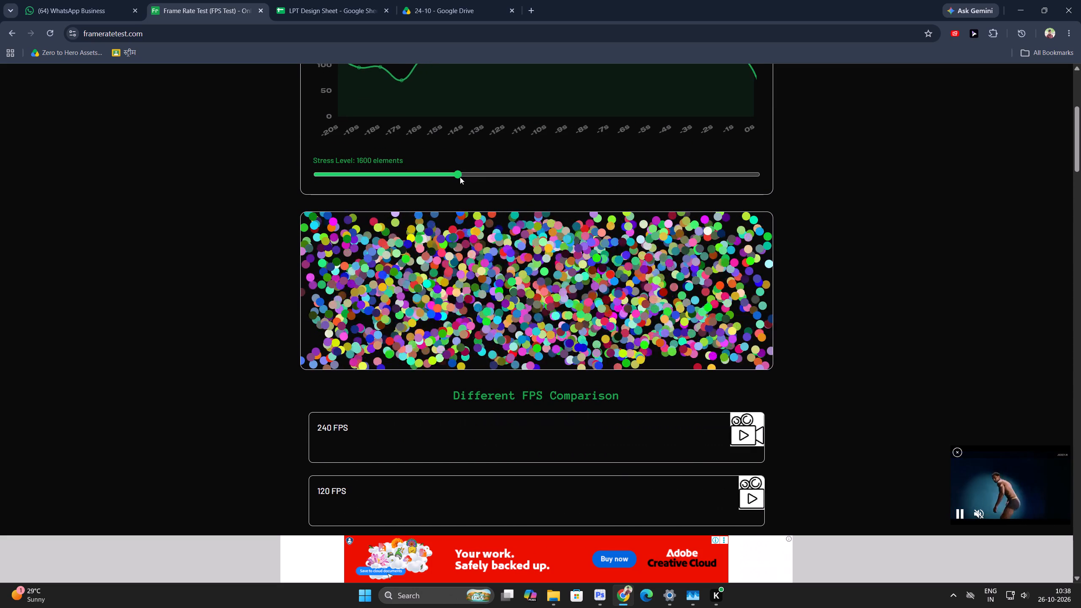
pyautogui.scroll(2, 509, 186)
pyautogui.scroll(1, 530, 229)
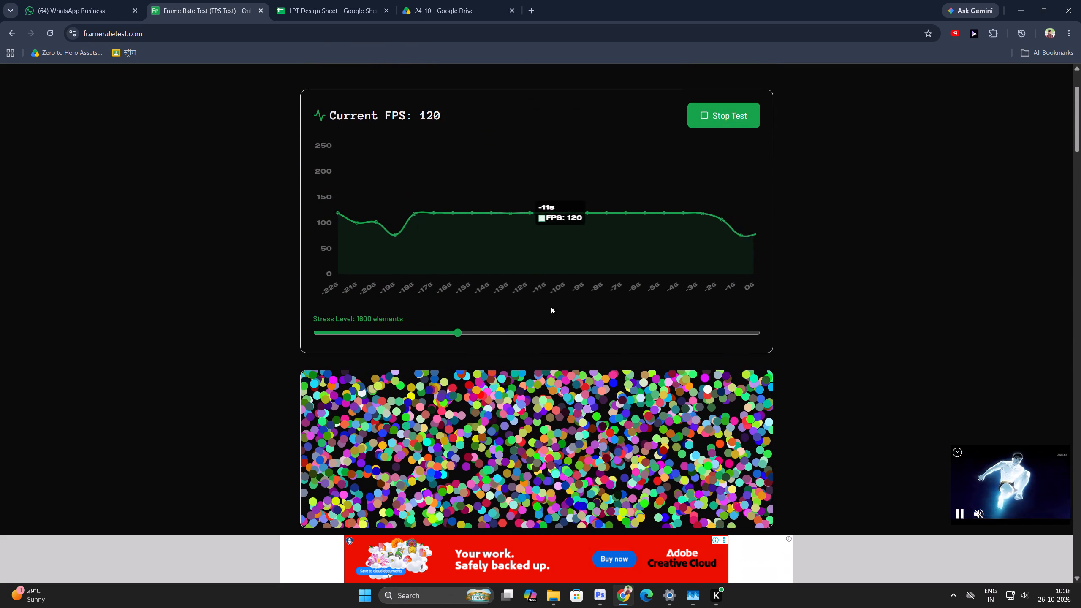
pyautogui.click(619, 349)
pyautogui.moveTo(623, 340); pyautogui.dragTo(626, 331)
pyautogui.click(627, 329)
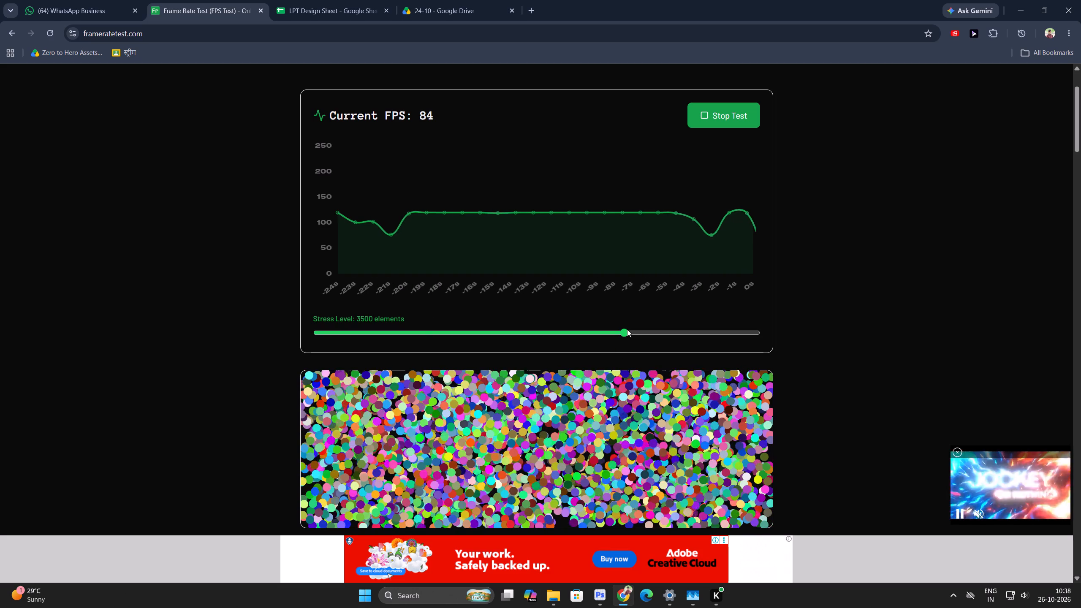
pyautogui.moveTo(709, 338); pyautogui.dragTo(713, 338)
pyautogui.click(720, 336)
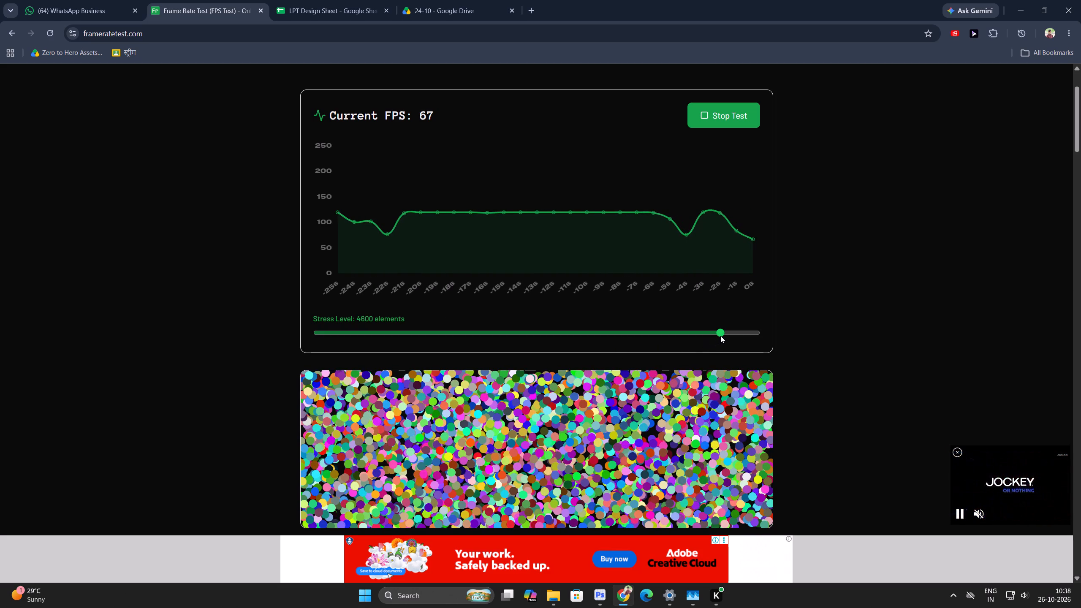
pyautogui.click(753, 332)
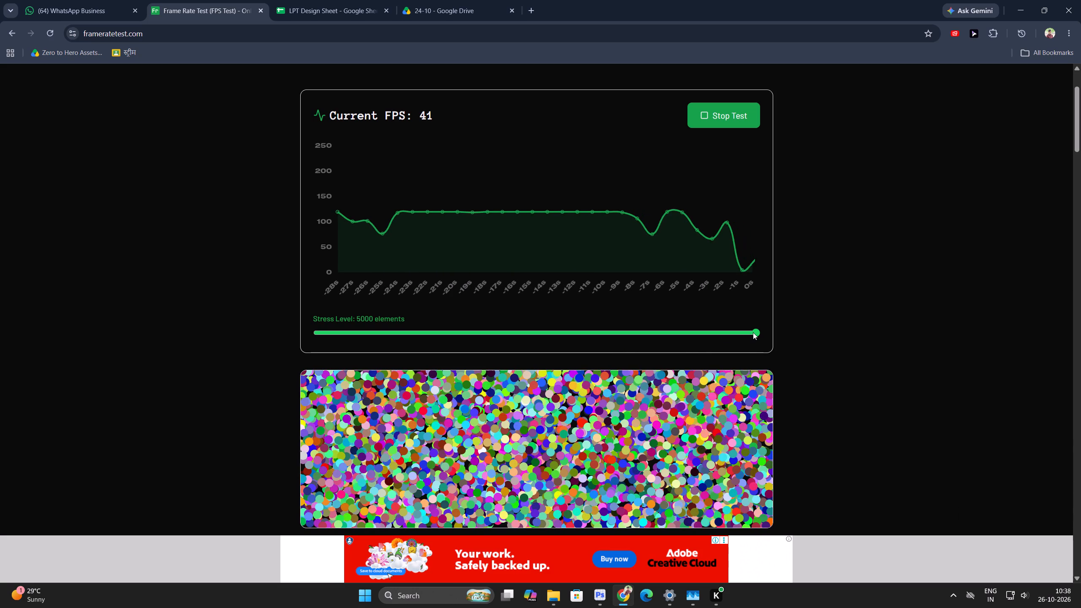
# Bring up Task Manager to check GPU performance while the stress test runs.
pyautogui.scroll(-2, 706, 377)
pyautogui.rightClick(872, 607)
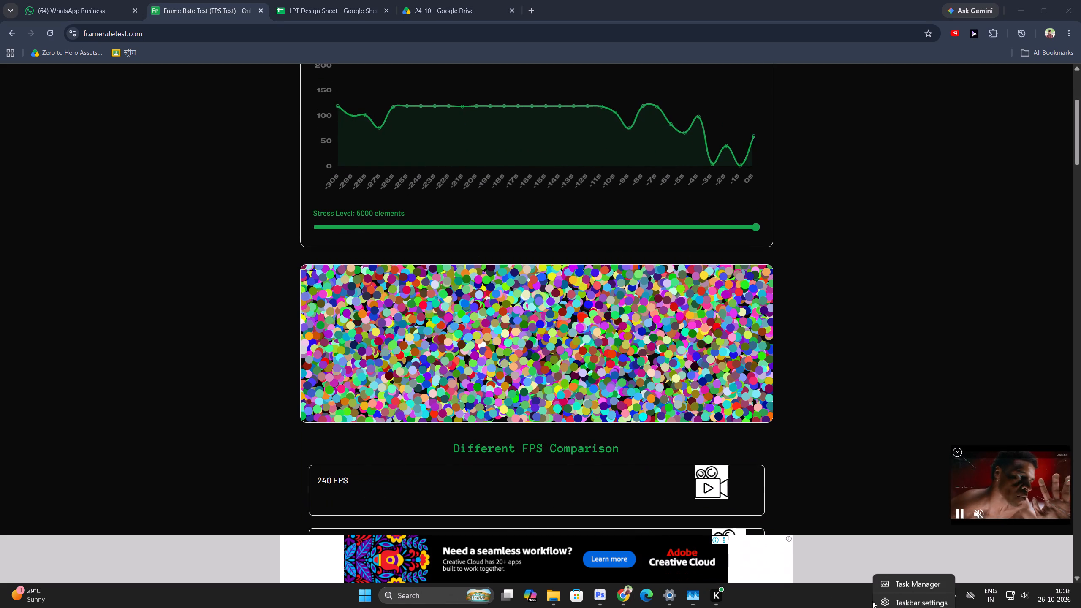
pyautogui.click(882, 573)
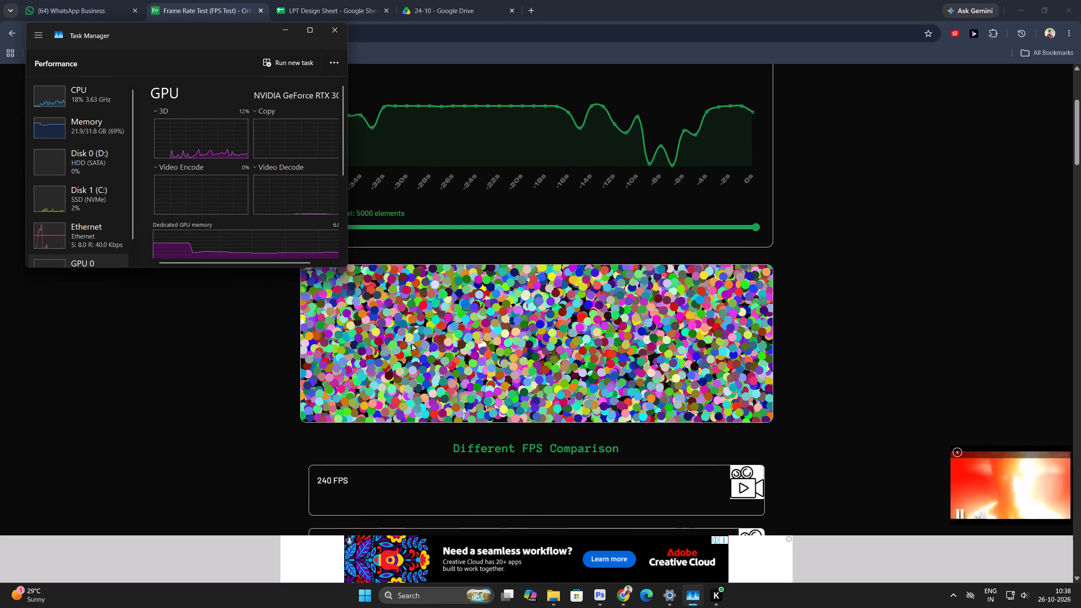
# Lower the stress level to 2400, 0 and 400 elements in turn, ending the check by closing the Frame Rate Test page.
pyautogui.click(533, 226)
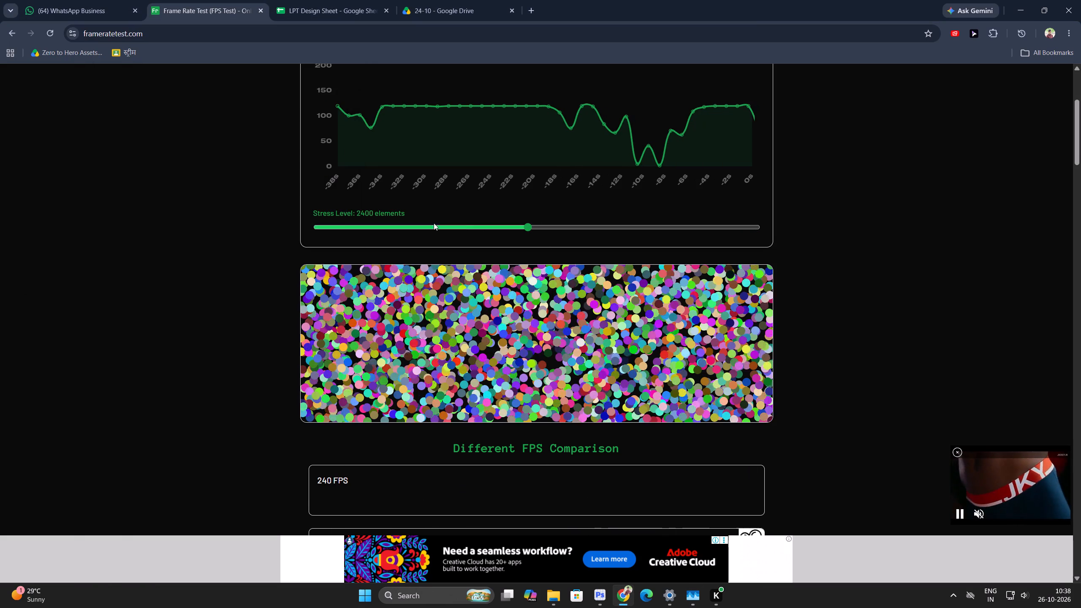
pyautogui.click(310, 229)
pyautogui.moveTo(313, 228); pyautogui.dragTo(291, 233)
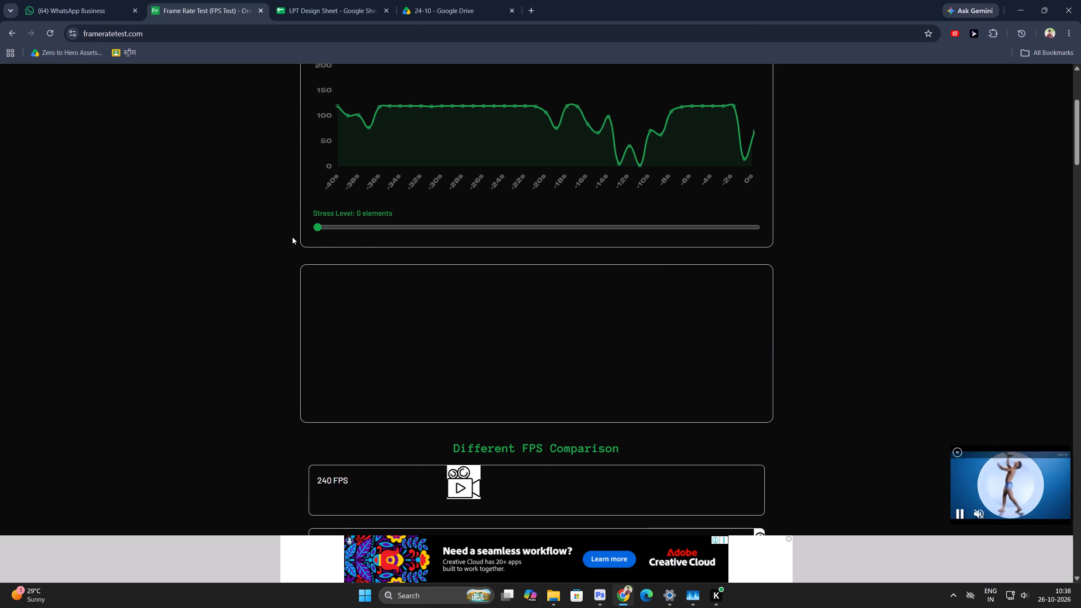
pyautogui.scroll(2, 361, 239)
pyautogui.moveTo(339, 338); pyautogui.dragTo(340, 338)
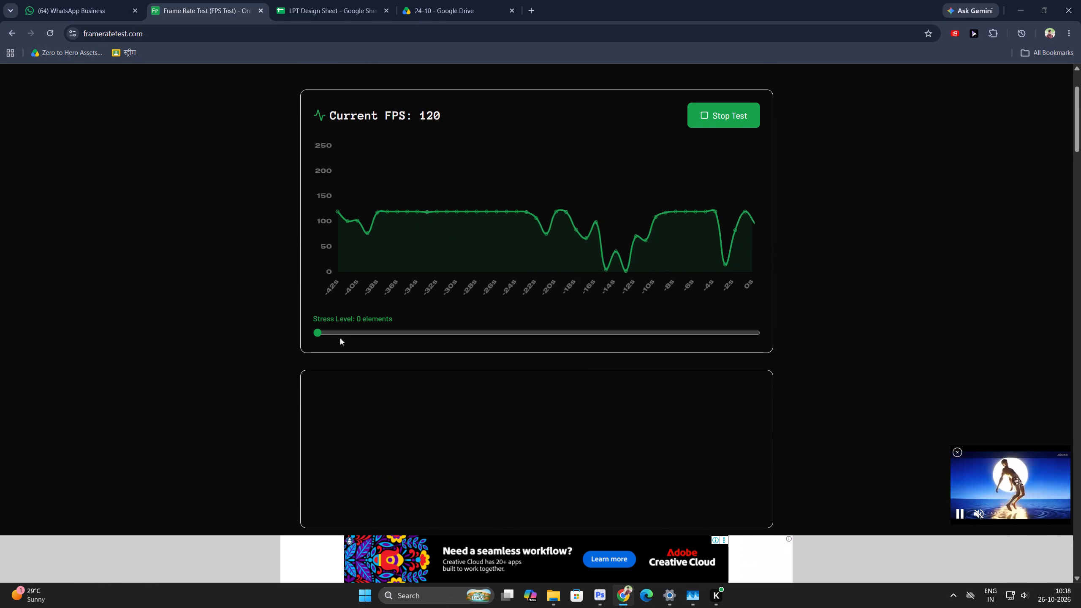
pyautogui.moveTo(340, 338); pyautogui.dragTo(349, 338)
pyautogui.click(351, 337)
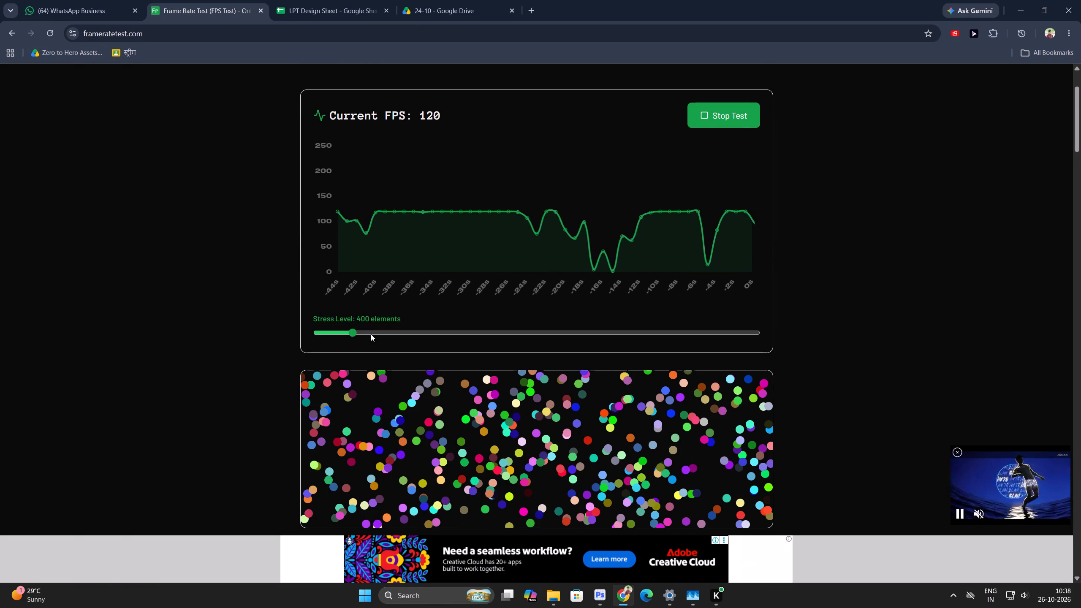
pyautogui.click(263, 12)
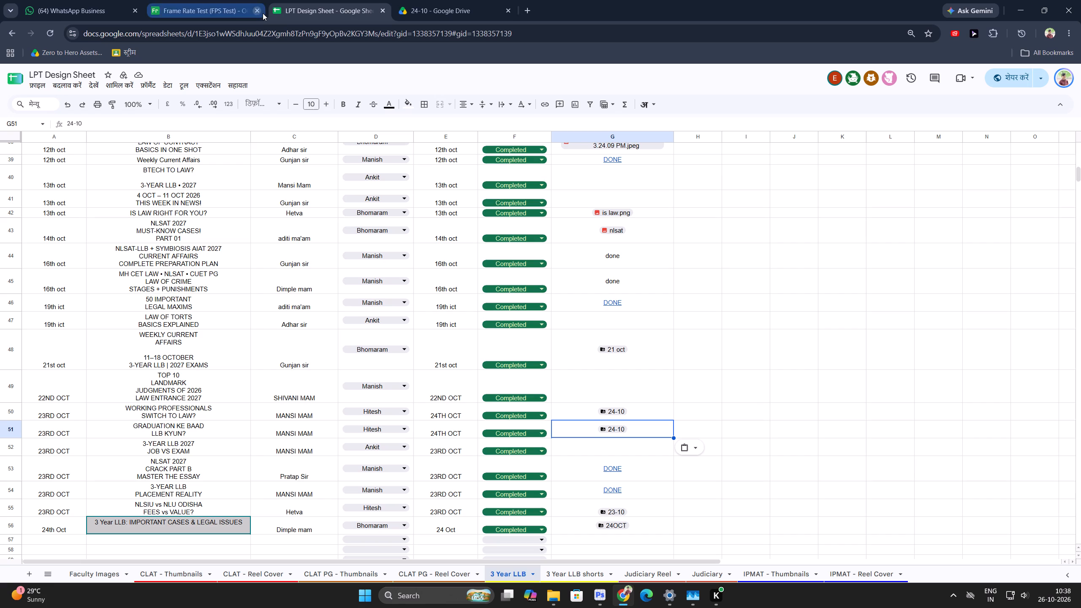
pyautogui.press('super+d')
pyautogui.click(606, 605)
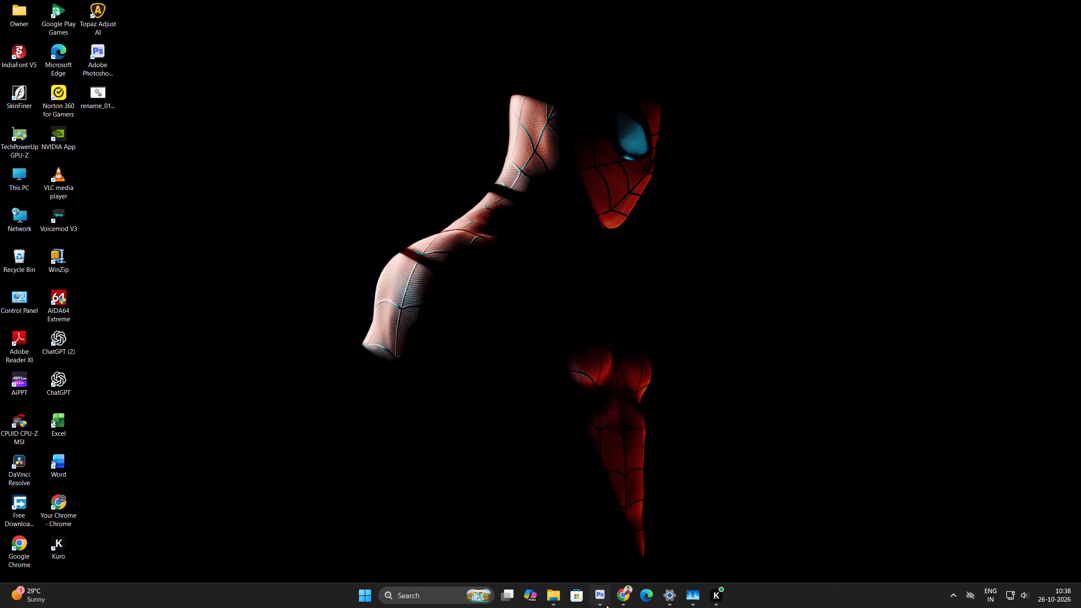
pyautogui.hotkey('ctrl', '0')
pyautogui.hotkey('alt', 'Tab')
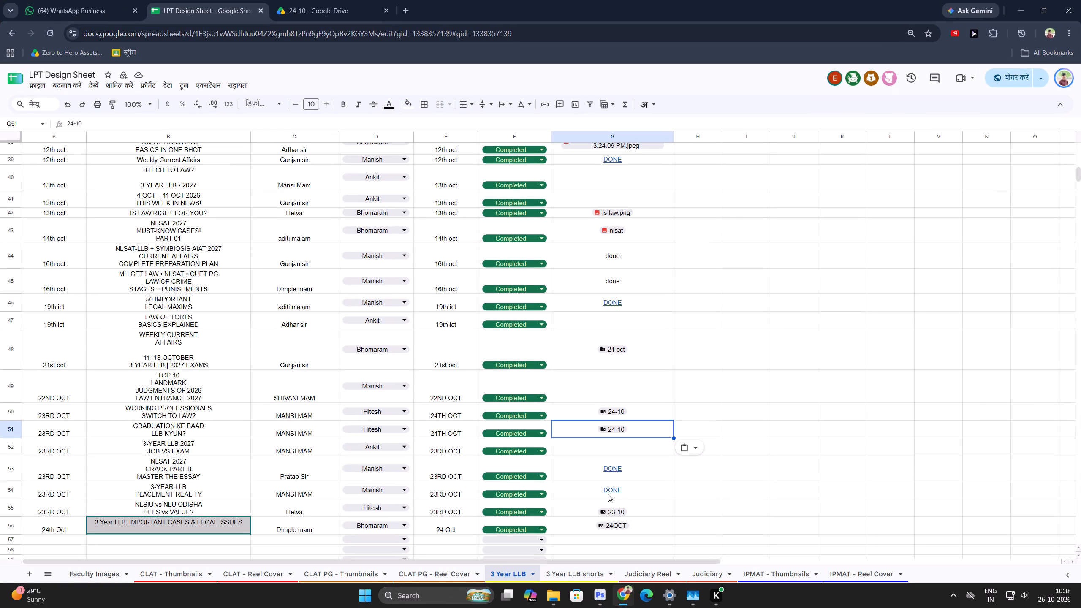
# In the CLAT - Thumbnails sheet, copy the full topic text of the 26TH OCT Critical Reasoning "SESSION 02" entry.
pyautogui.click(192, 581)
pyautogui.scroll(-6, 437, 307)
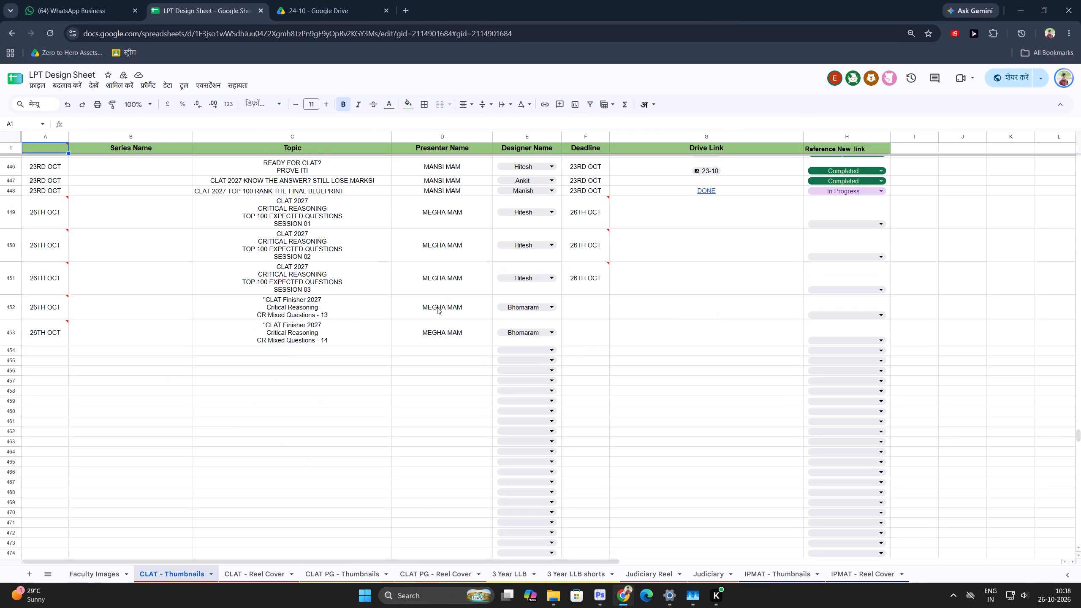
pyautogui.scroll(3, 437, 307)
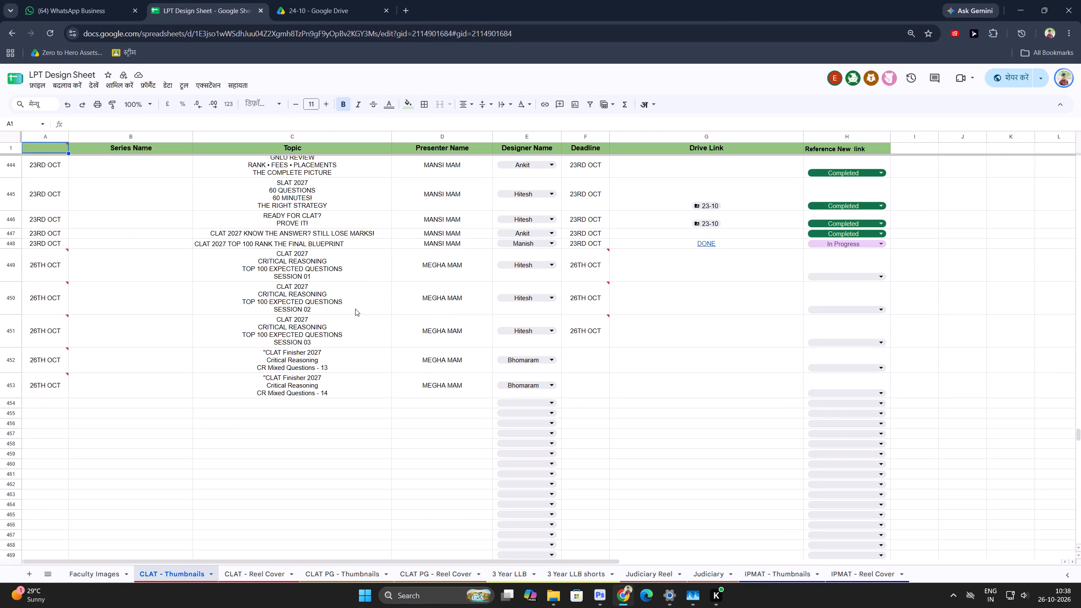
pyautogui.doubleClick(354, 309)
pyautogui.hotkey('ctrl', 'a')
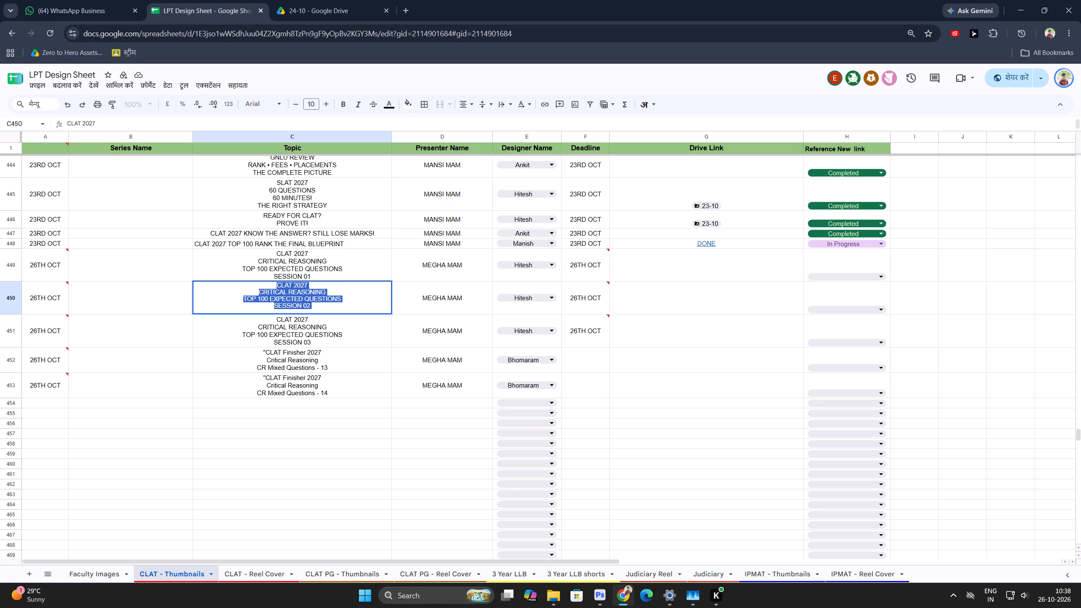
pyautogui.hotkey('ctrl', 'c')
pyautogui.hotkey('ctrl', 'c')
pyautogui.hotkey('ctrl', 'c')
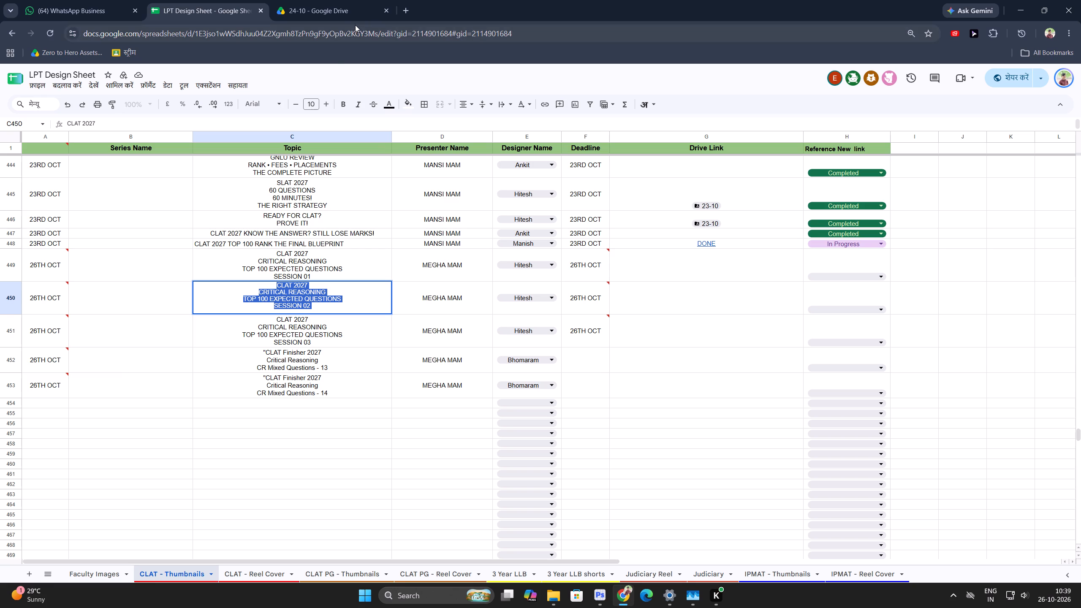
# Copy the full topic text of the "CLAT 2027 CRITICAL REASONING TOP 100 EXPECTED QUESTIONS SESSION 01" entry.
pyautogui.doubleClick(337, 277)
pyautogui.hotkey('ctrl', 'a')
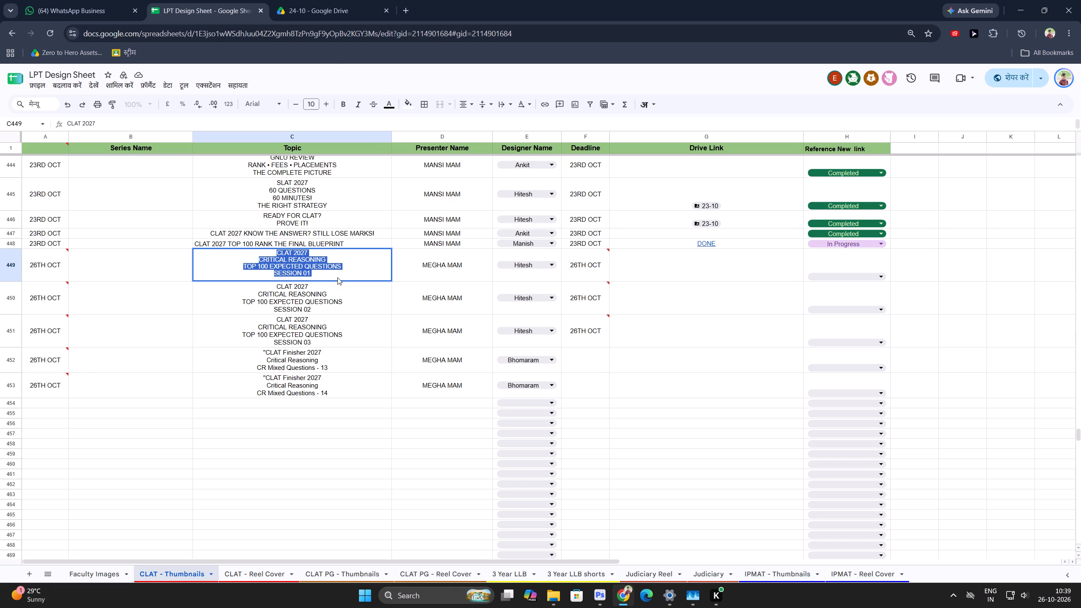
pyautogui.hotkey('ctrl', 'c')
pyautogui.hotkey('ctrl', 'c')
pyautogui.hotkey('ctrl', 'c')
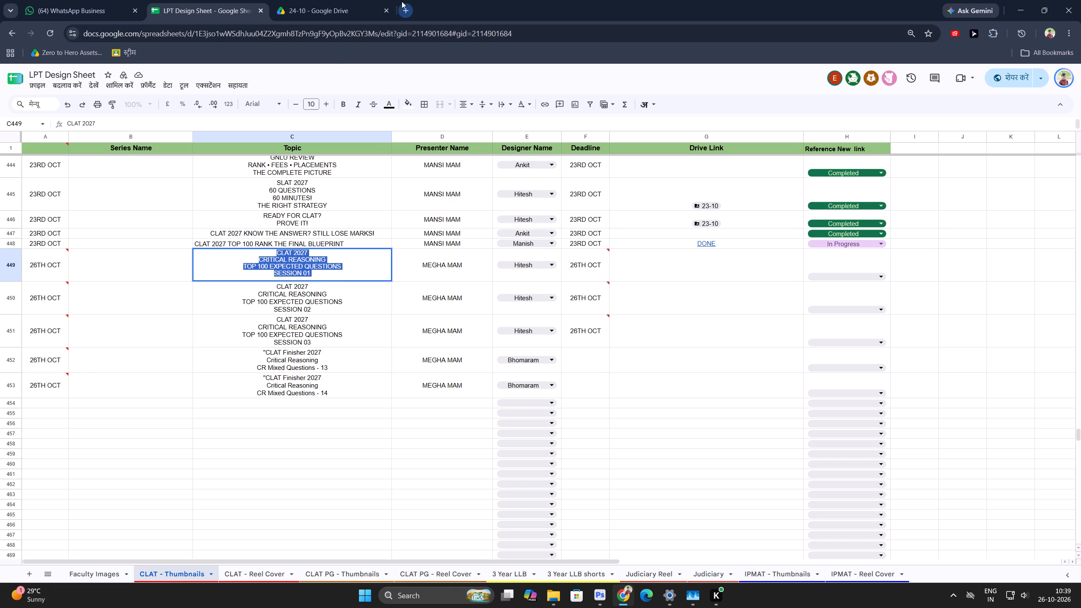
# Search Google for "yt" in a new browser tab and open the YouTube site from there.
pyautogui.click(403, 2)
pyautogui.click(502, 226)
pyautogui.write('yt')
pyautogui.press('space')
pyautogui.press('Return')
pyautogui.click(201, 190)
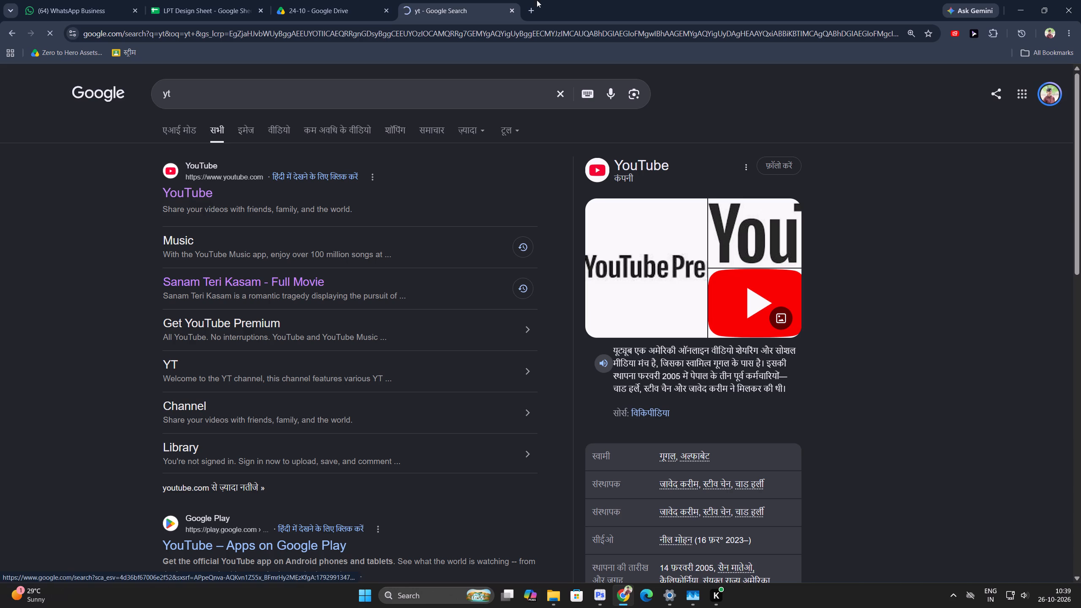
# Open Pinterest in another new tab and glance through the home feed for design ideas.
pyautogui.click(523, 6)
pyautogui.click(531, 13)
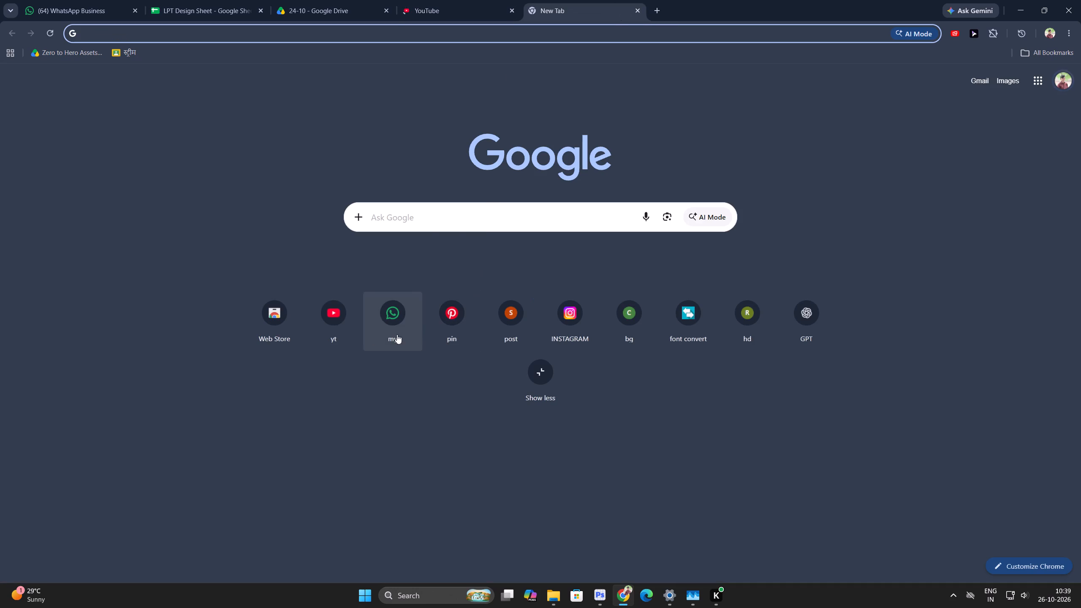
pyautogui.click(458, 335)
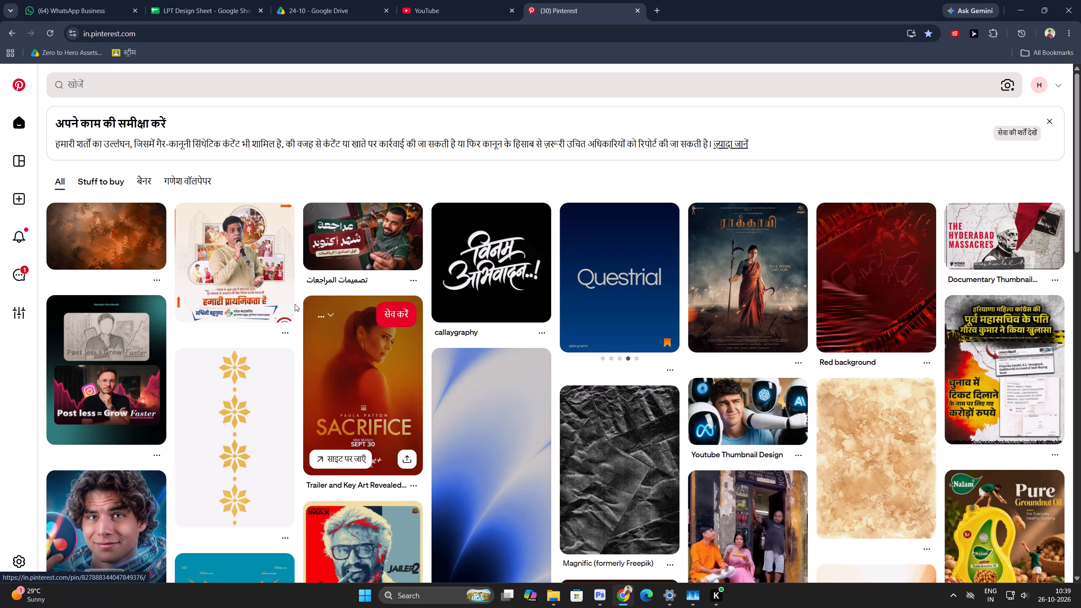
pyautogui.click(249, 291)
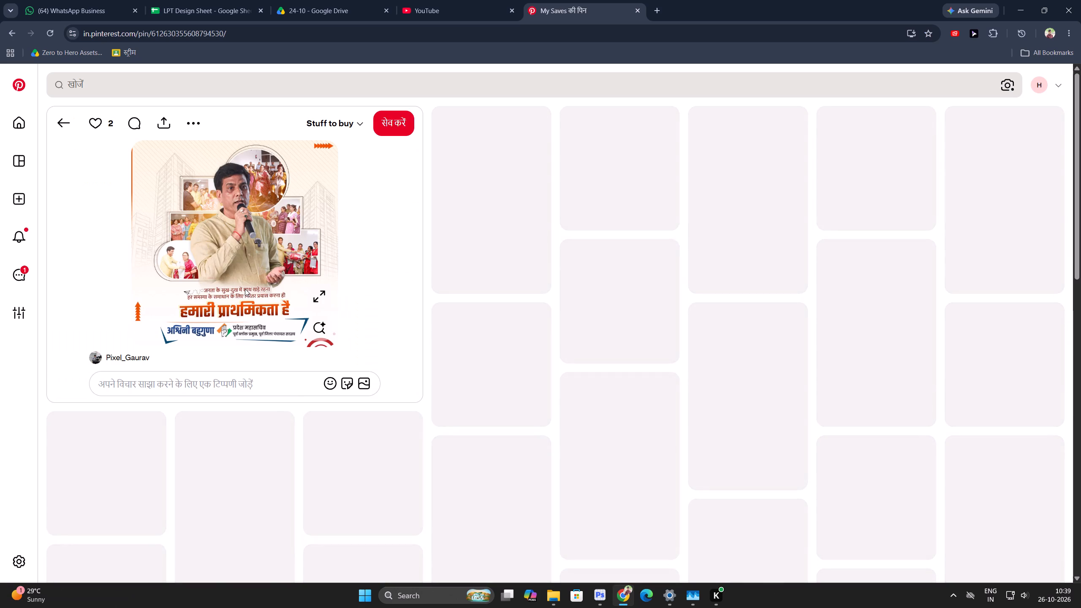
pyautogui.click(245, 289)
pyautogui.scroll(-1, 247, 292)
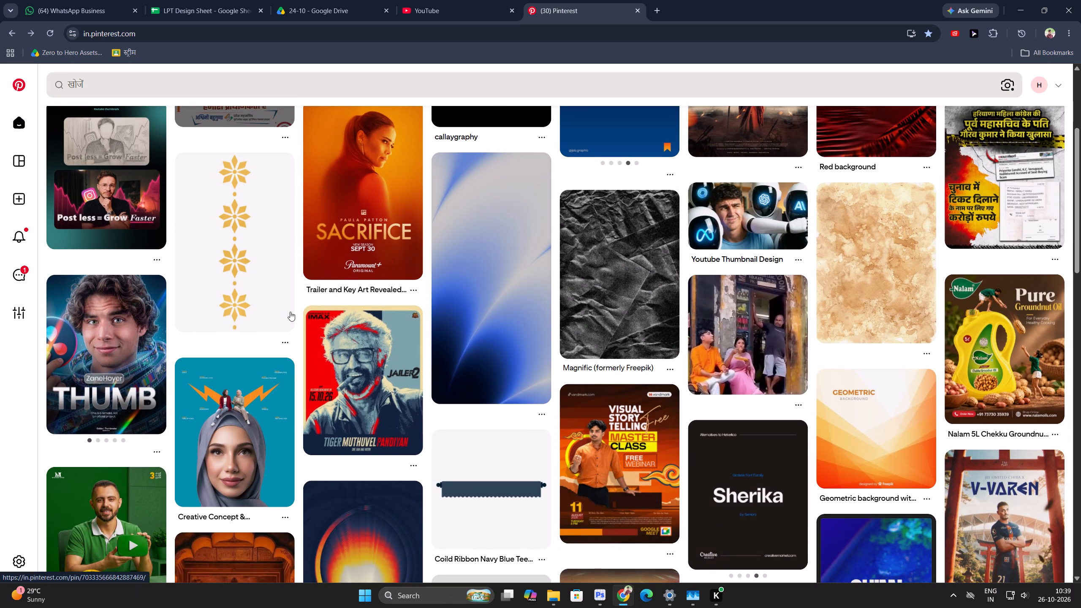
pyautogui.scroll(9, 401, 375)
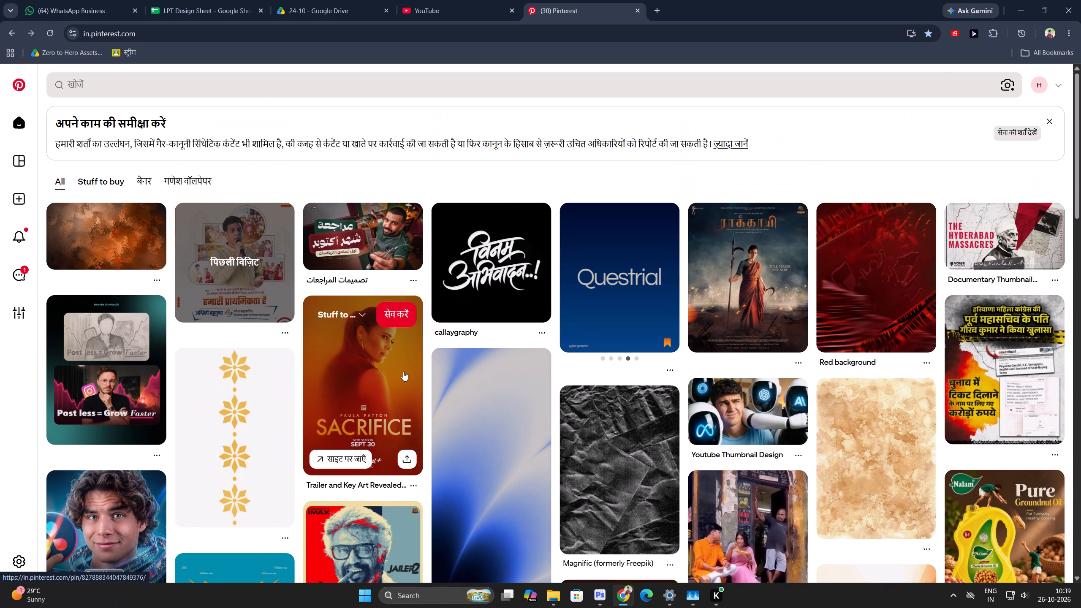
# Search Pinterest for "yt thumbnail design".
pyautogui.click(407, 82)
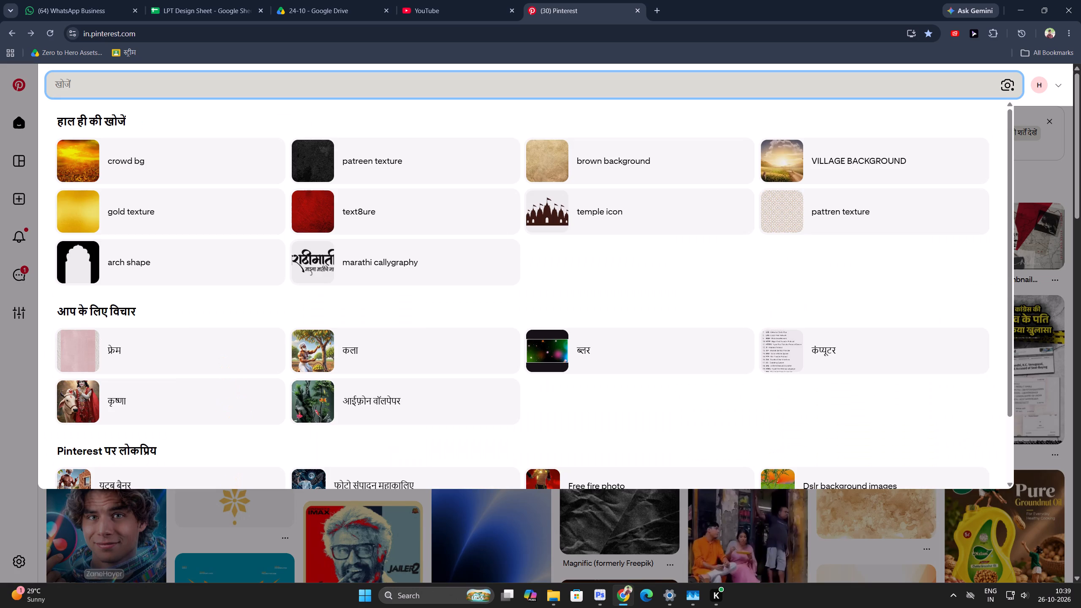
pyautogui.write('yt thumbnail design')
pyautogui.press('space')
pyautogui.press('Return')
# Browse the "yt thumbnail design" results on Pinterest for layout, colour and text-style references.
pyautogui.scroll(1, 405, 81)
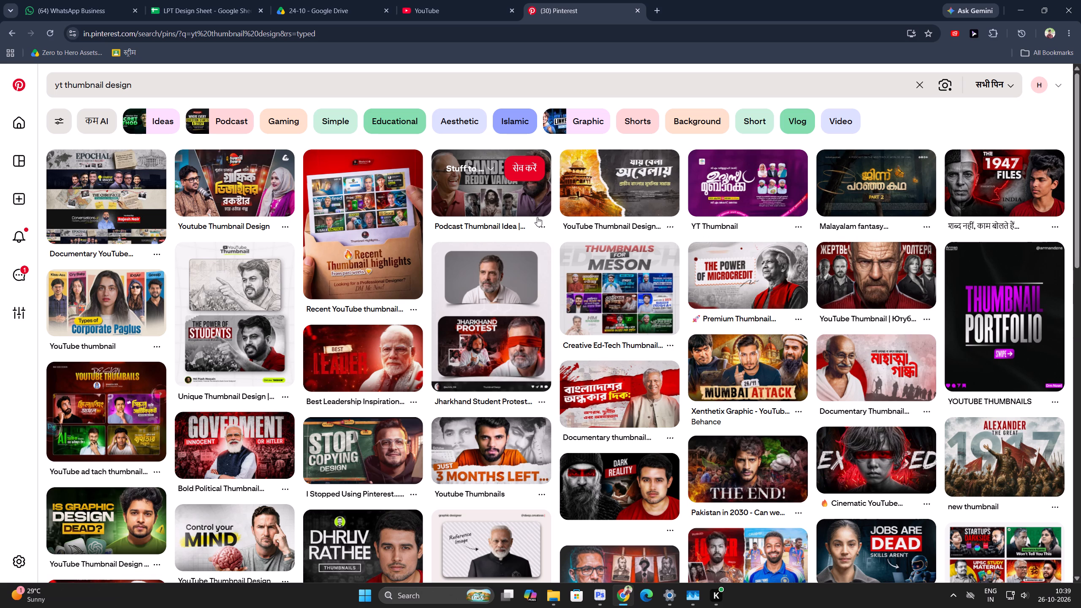
pyautogui.scroll(-2, 544, 220)
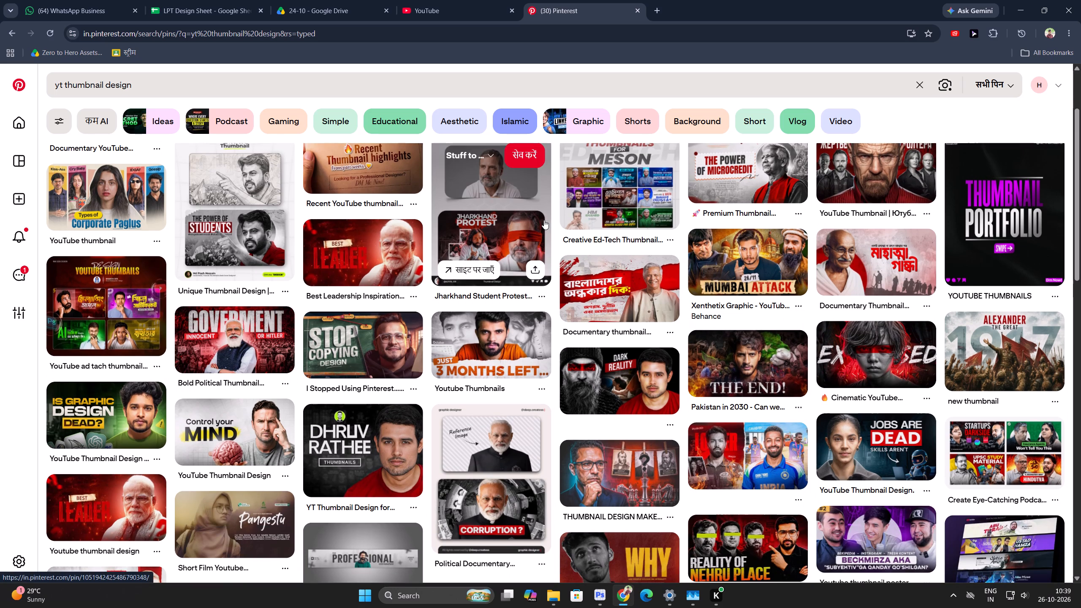
pyautogui.scroll(-5, 544, 220)
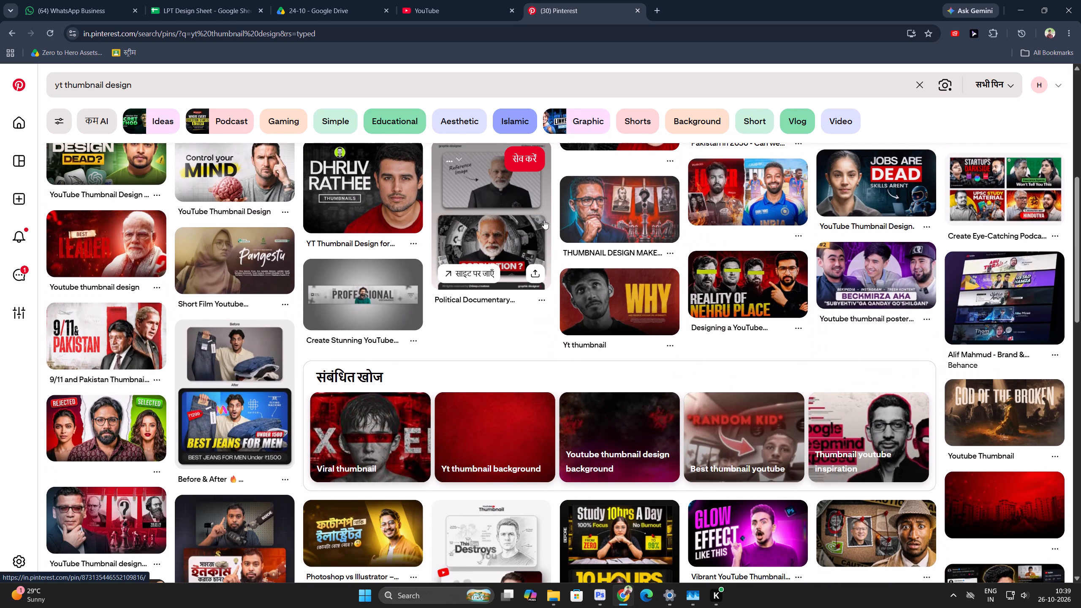
pyautogui.scroll(-2, 538, 222)
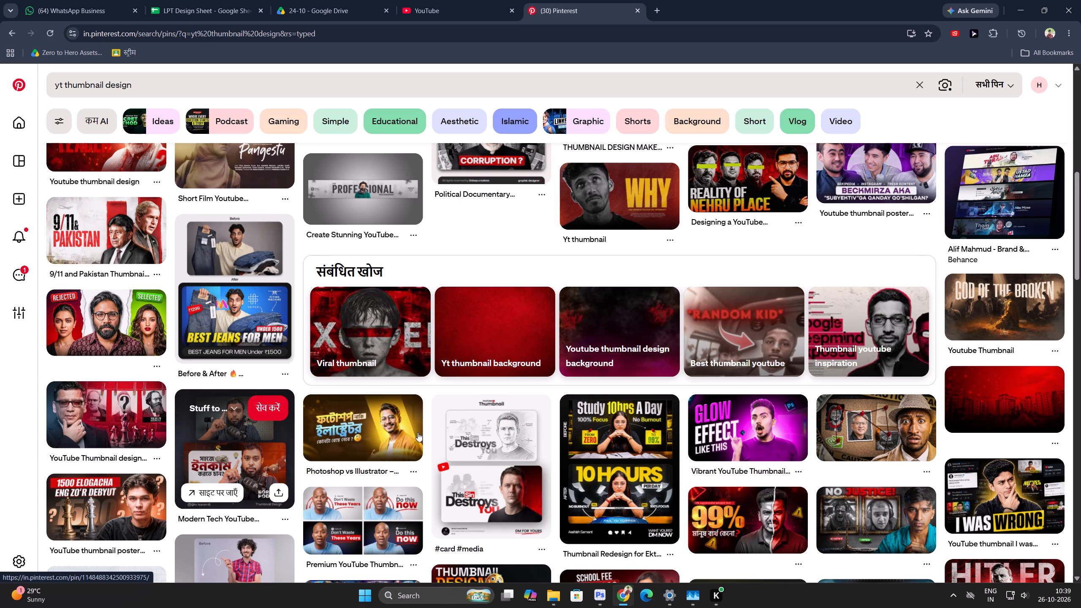
pyautogui.scroll(-6, 538, 423)
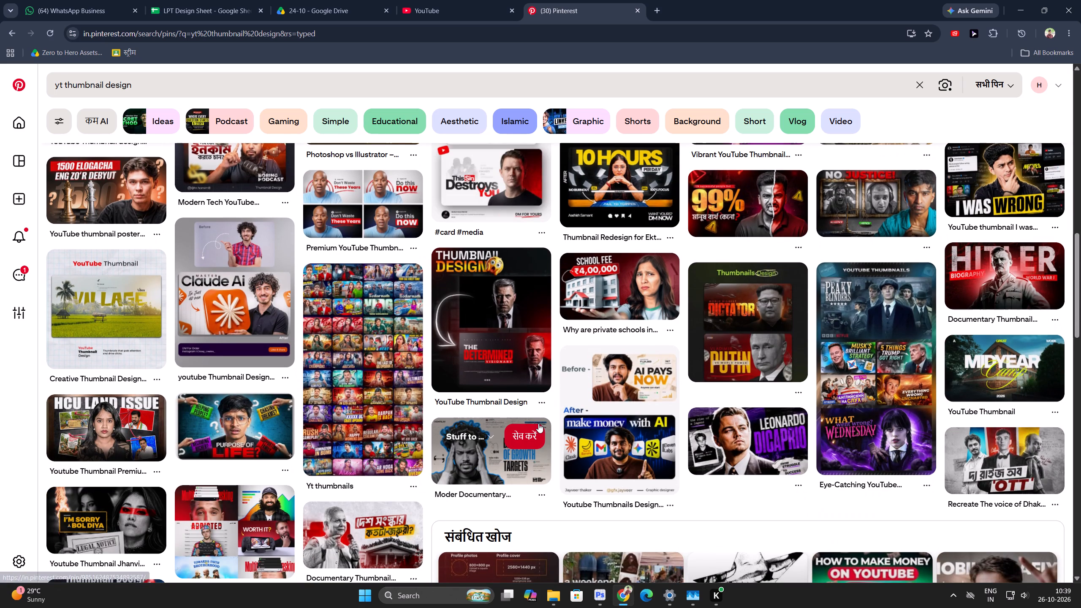
pyautogui.scroll(-2, 538, 423)
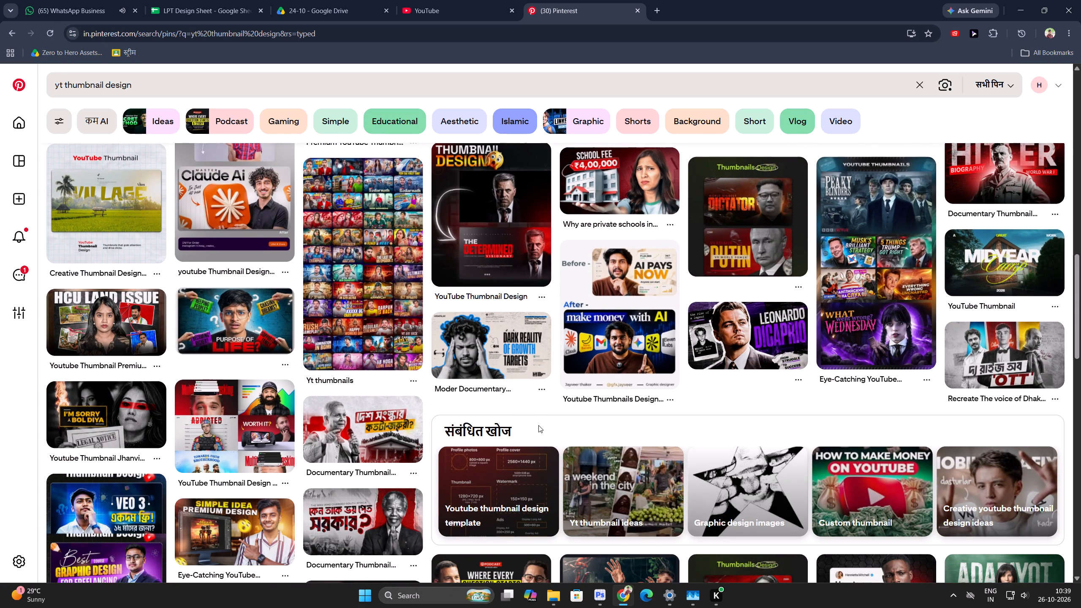
pyautogui.scroll(-9, 538, 425)
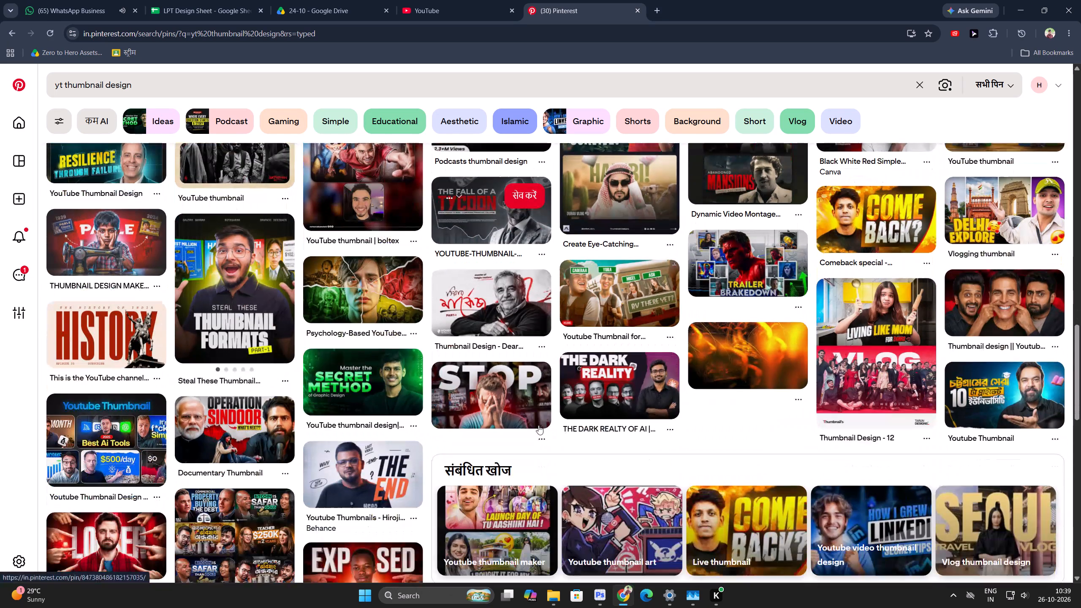
pyautogui.scroll(-7, 538, 425)
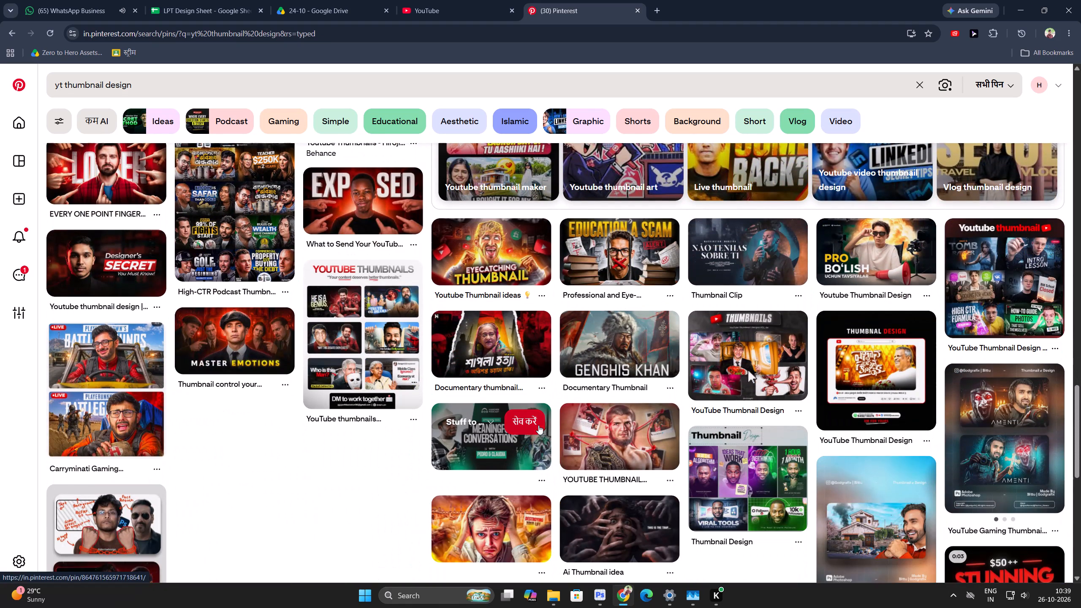
pyautogui.scroll(-6, 538, 425)
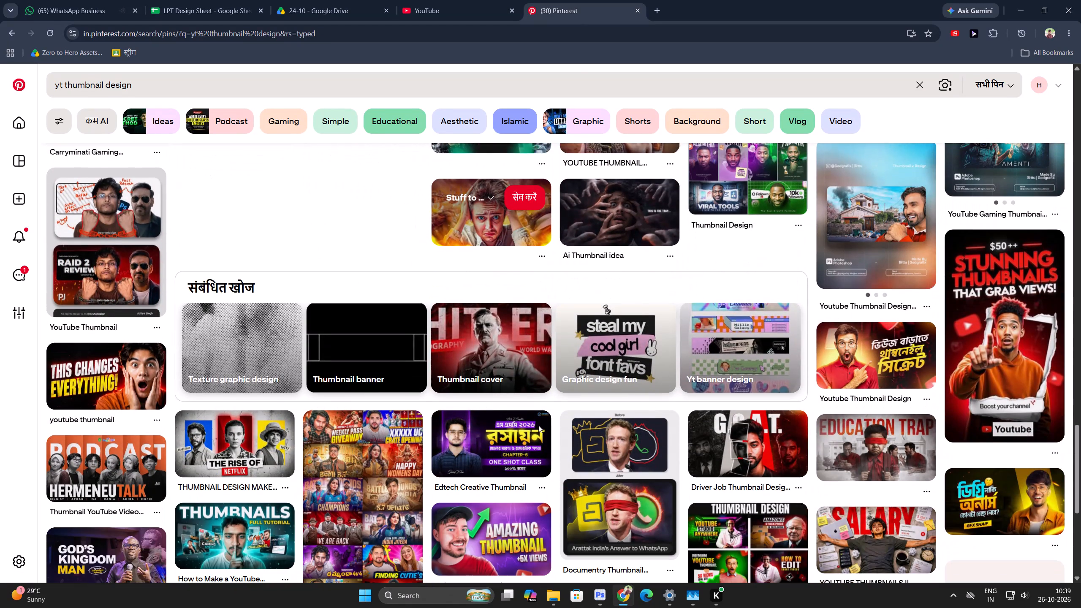
pyautogui.scroll(-4, 538, 425)
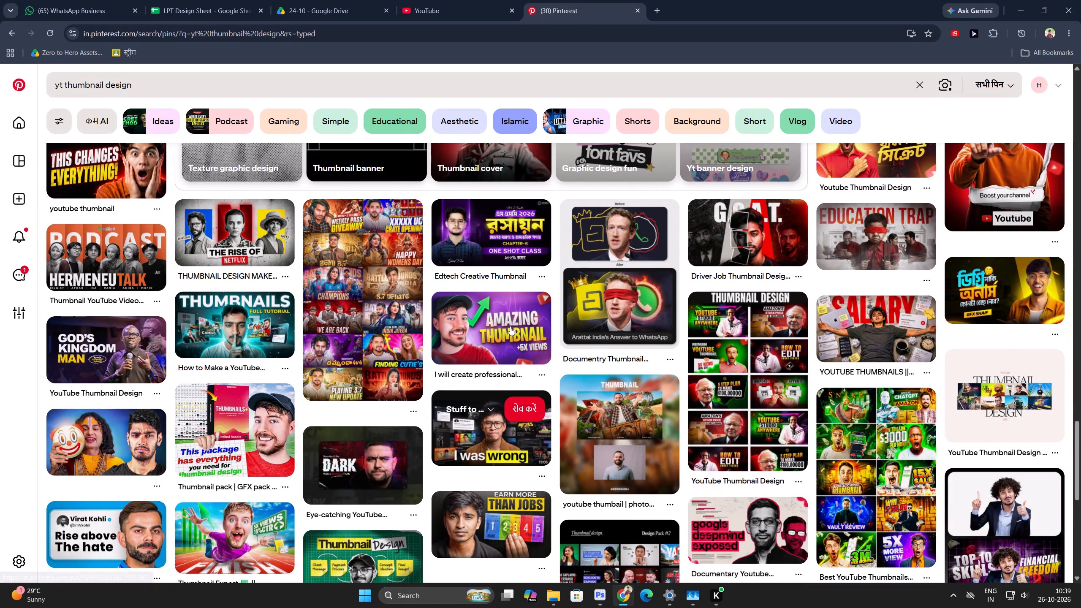
# Examine the purple "AMAZING THUMBNAIL +5X VIEWS" pin enlarged, look through its related pins, and return to the search results.
pyautogui.click(510, 323)
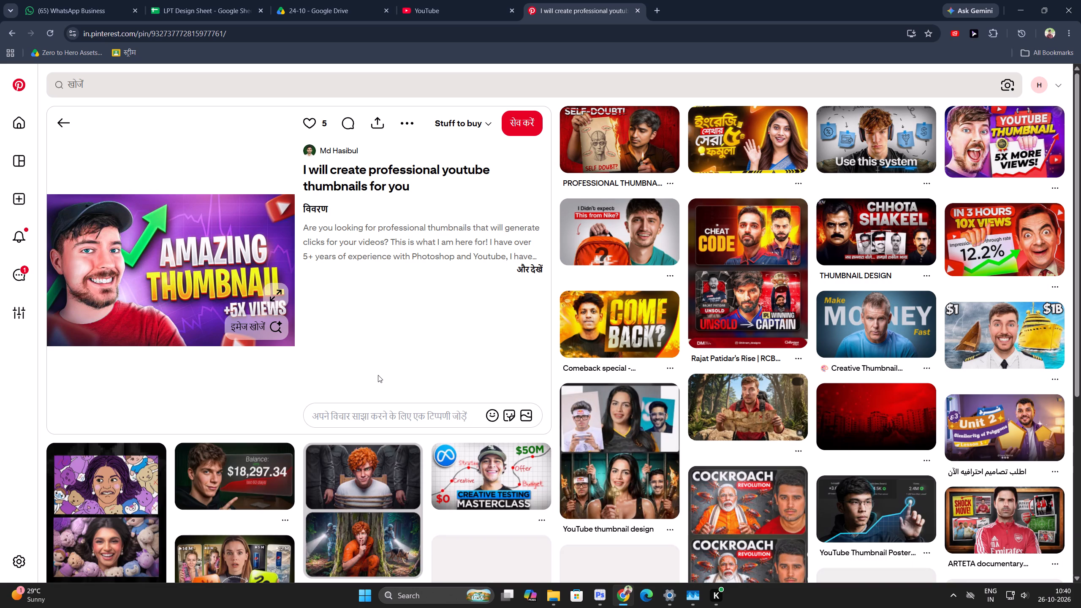
pyautogui.click(278, 287)
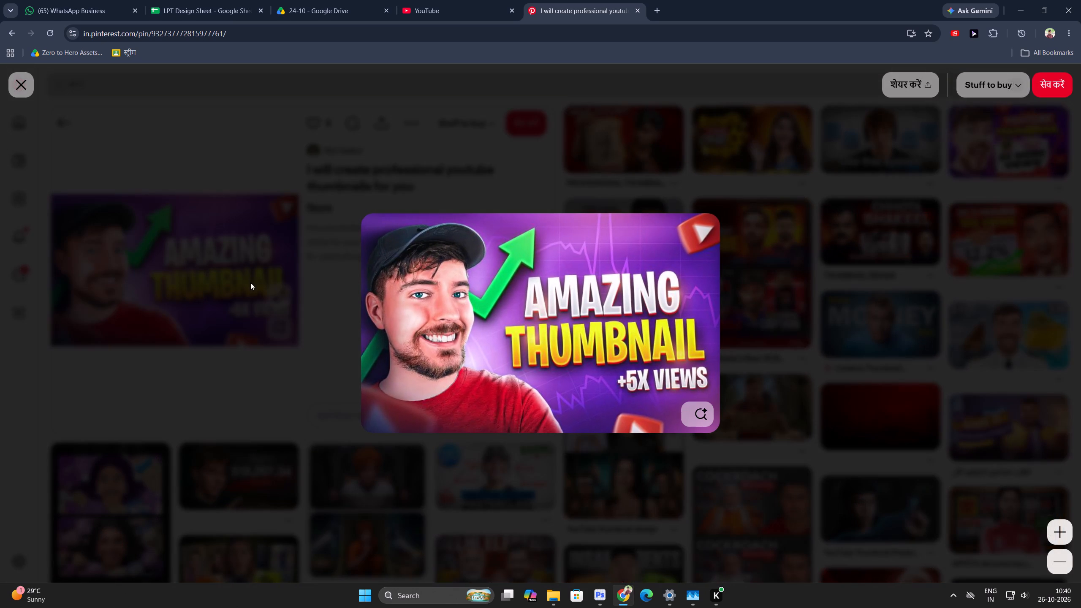
pyautogui.click(247, 284)
pyautogui.scroll(-7, 355, 333)
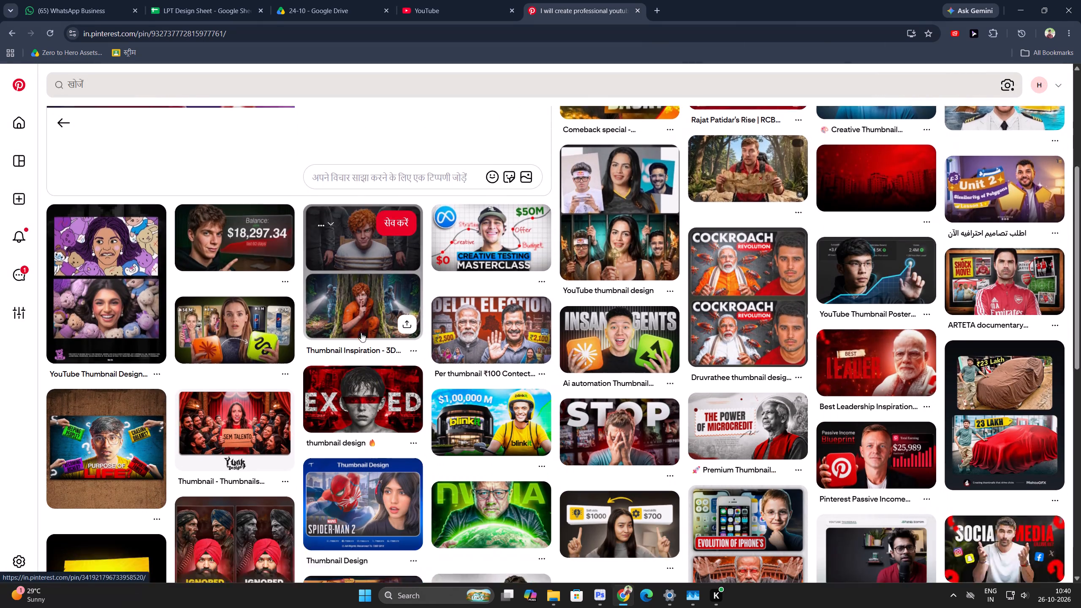
pyautogui.scroll(-2, 361, 333)
pyautogui.click(361, 333)
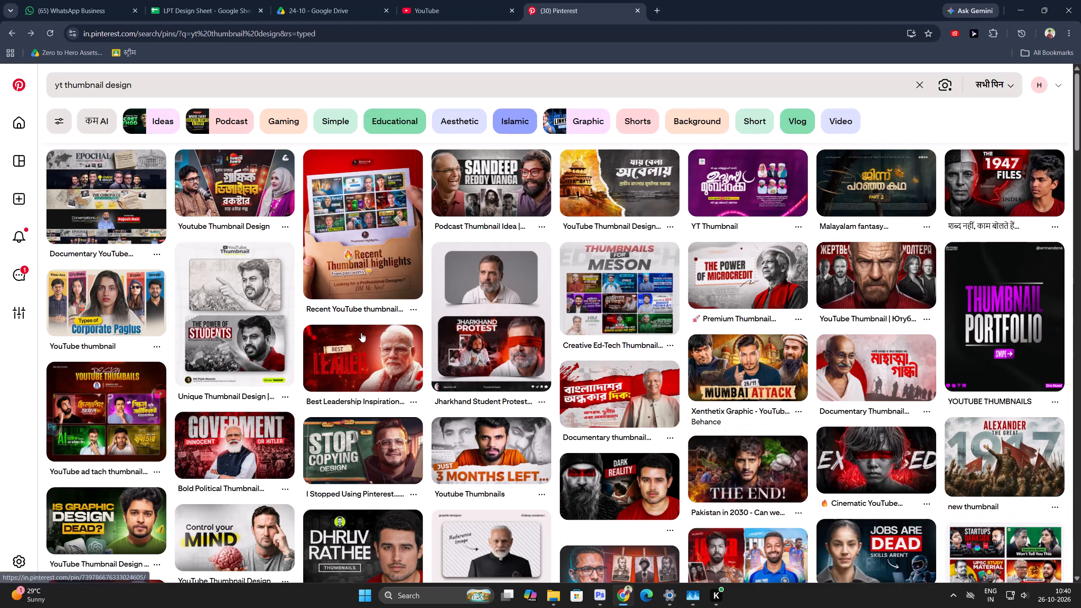
# Examine further "yt thumbnail design" results deeper in the list for a suitable thumbnail reference.
pyautogui.scroll(-5, 361, 333)
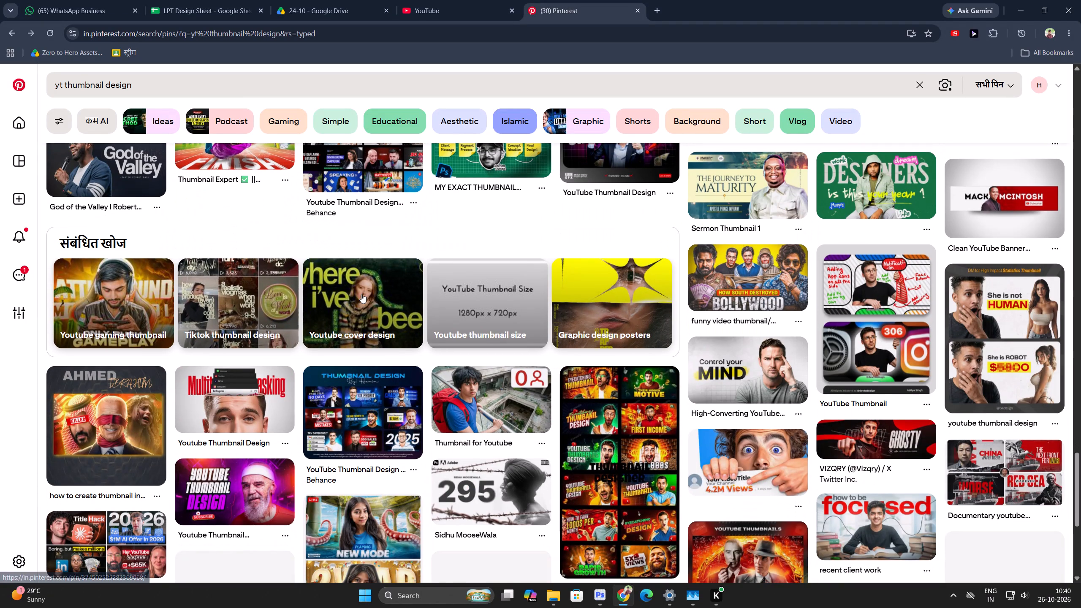
pyautogui.scroll(-8, 361, 294)
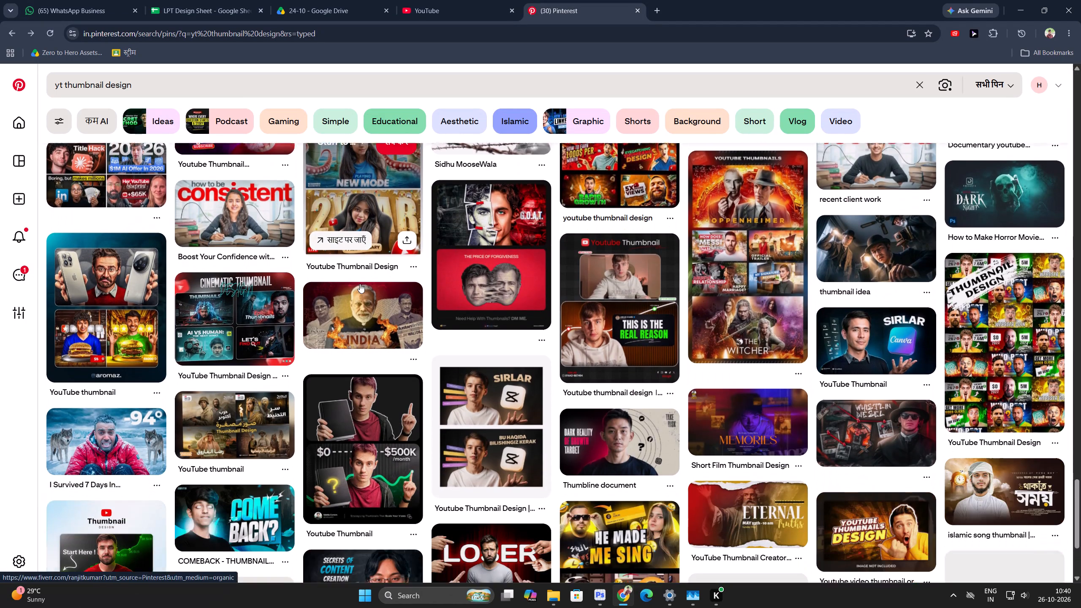
pyautogui.scroll(-4, 358, 272)
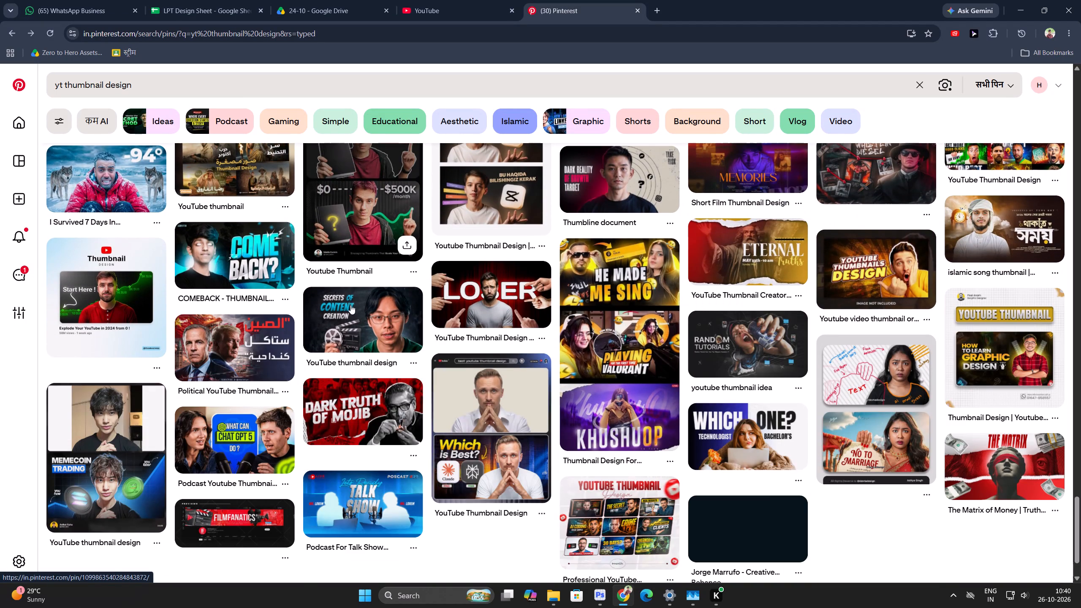
pyautogui.scroll(-5, 350, 343)
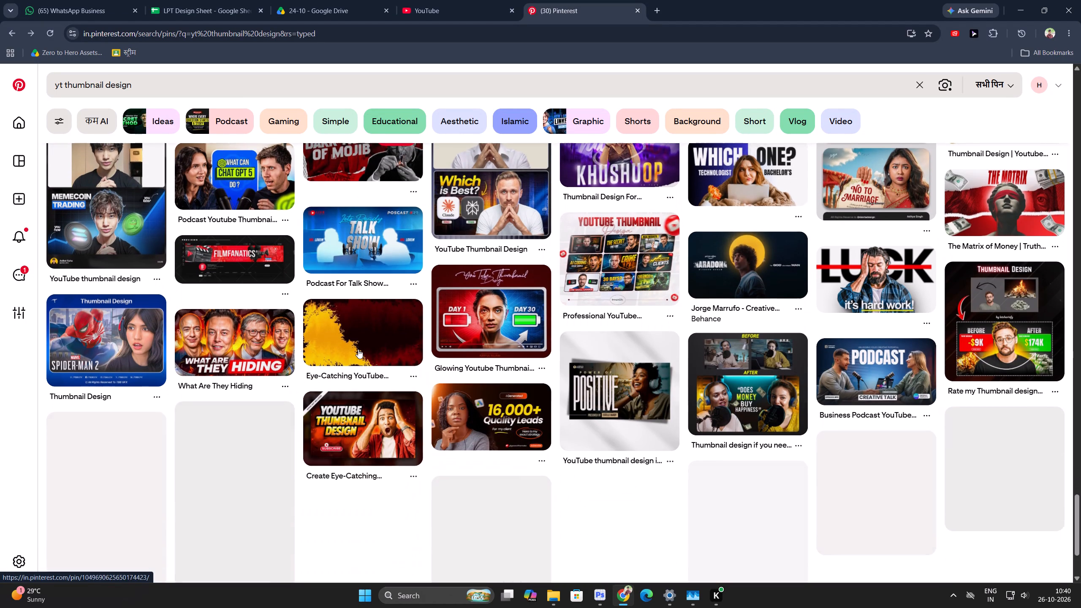
pyautogui.scroll(-3, 358, 349)
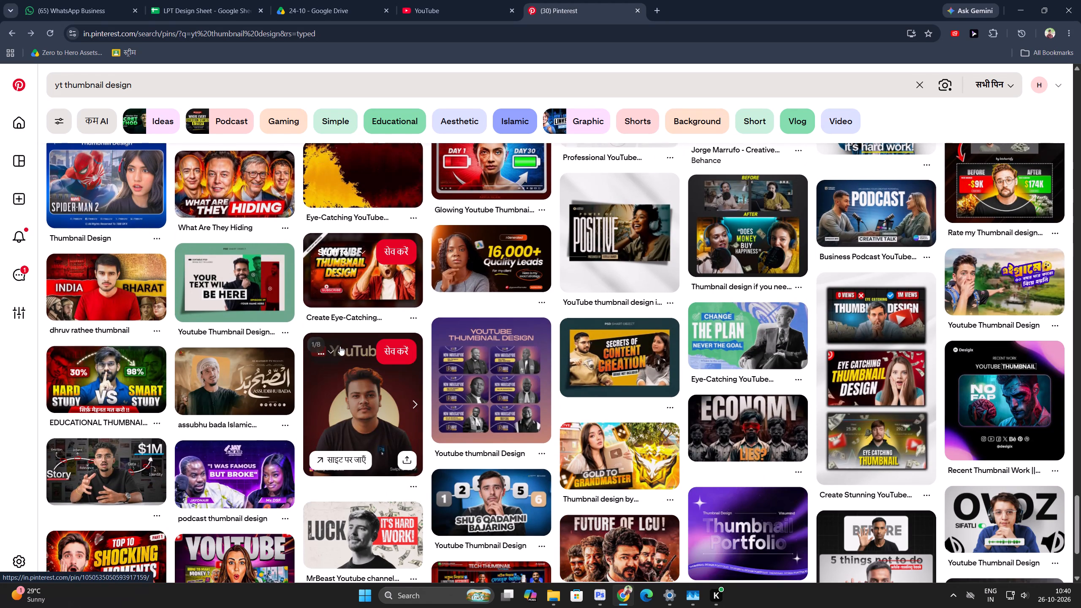
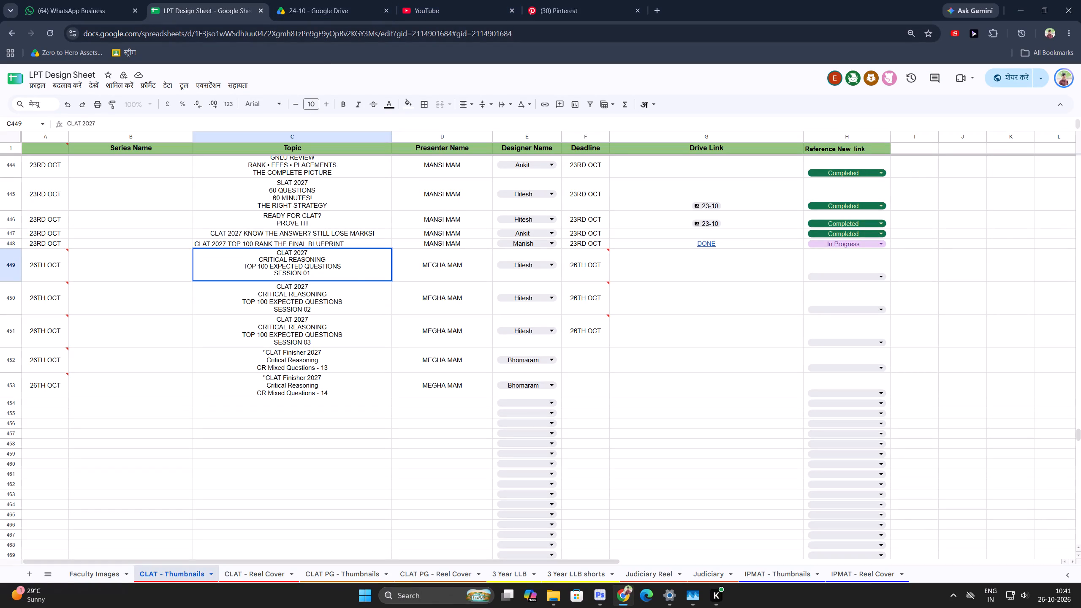
# Copy "TOP 100 EXPECTED QUESTIONS" from the CLAT 2027 Session 01 topic cell and search YouTube for it.
pyautogui.moveTo(354, 265); pyautogui.dragTo(171, 263)
pyautogui.hotkey('ctrl', 'c')
pyautogui.hotkey('ctrl', 'c')
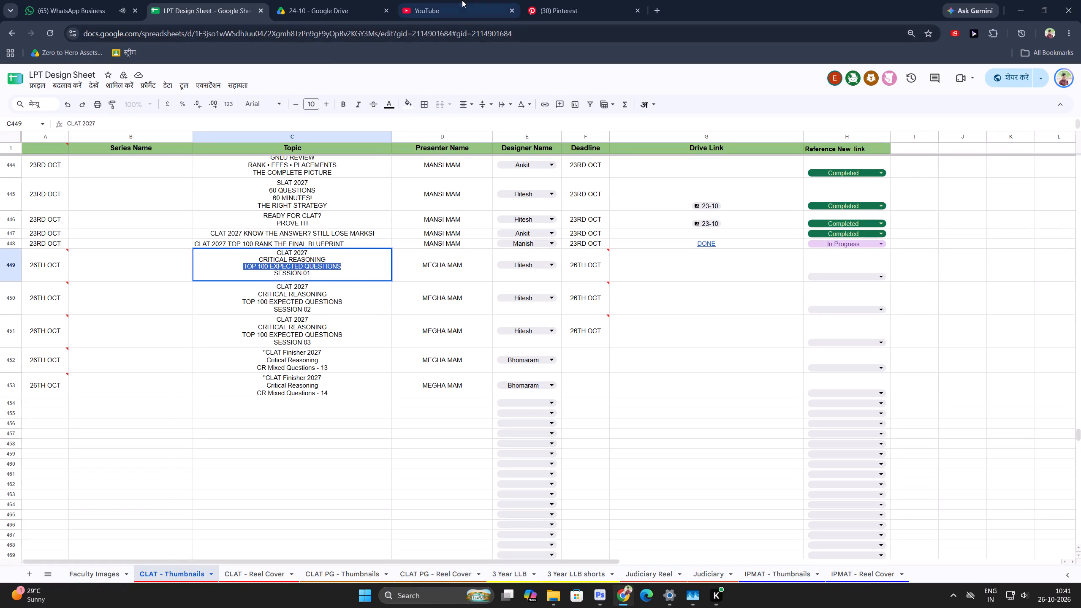
pyautogui.click(459, 0)
pyautogui.click(410, 75)
pyautogui.hotkey('ctrl', 'v')
pyautogui.press('Return')
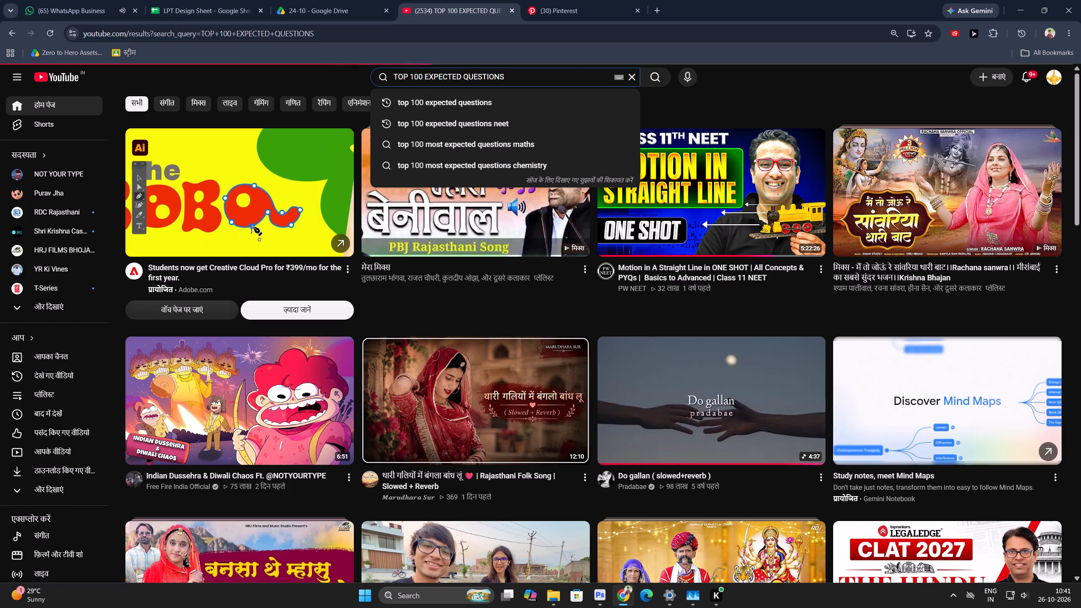
# Browse the YouTube results for "TOP 100 EXPECTED QUESTIONS" for thumbnail layout, colour and text-style references.
pyautogui.scroll(-1, 293, 194)
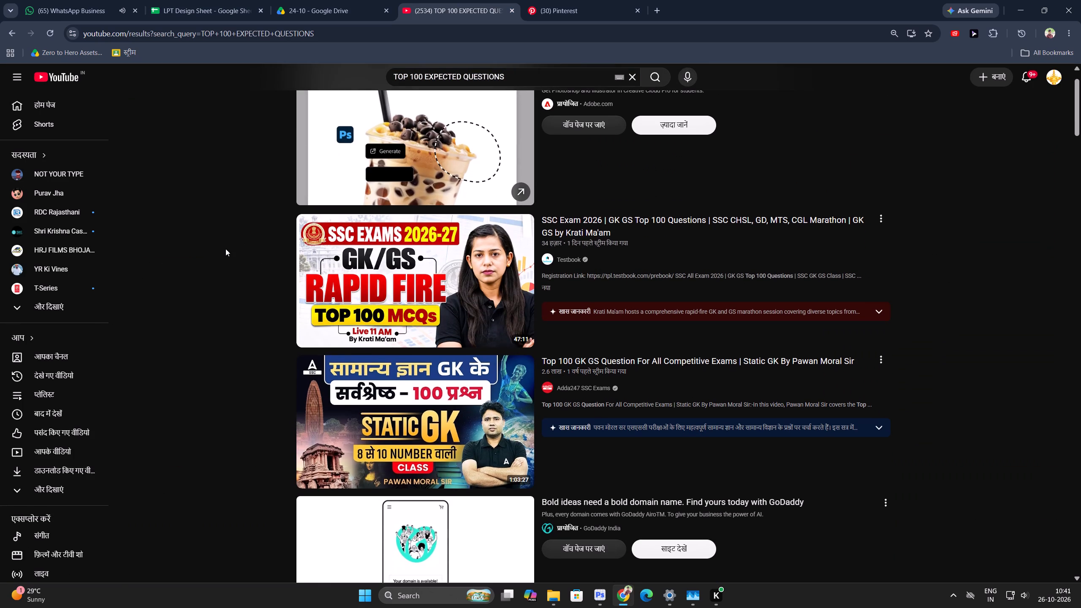
pyautogui.scroll(-1, 225, 249)
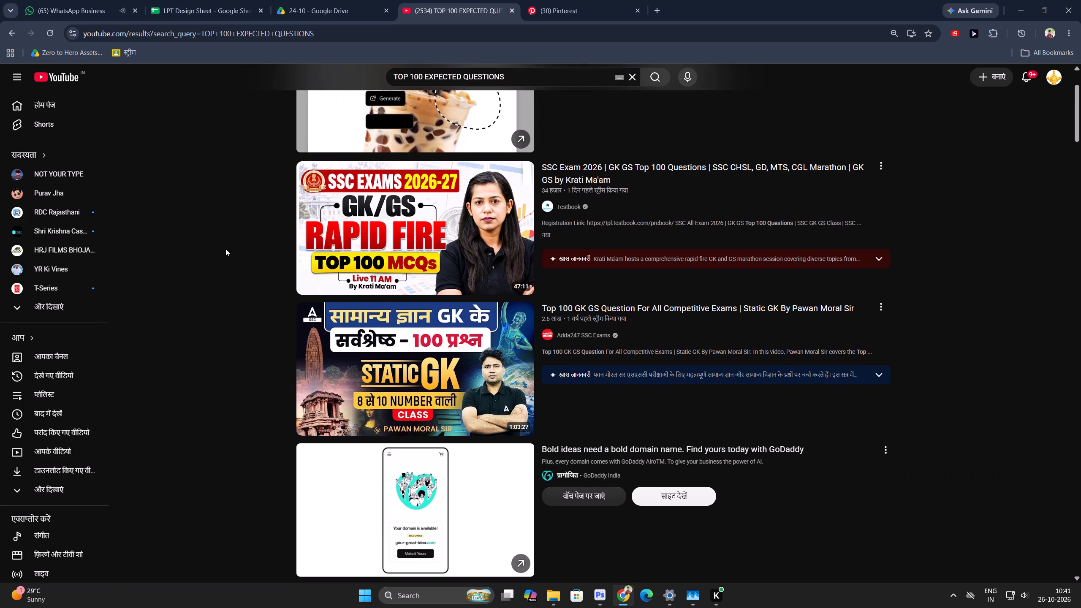
pyautogui.scroll(-10, 225, 249)
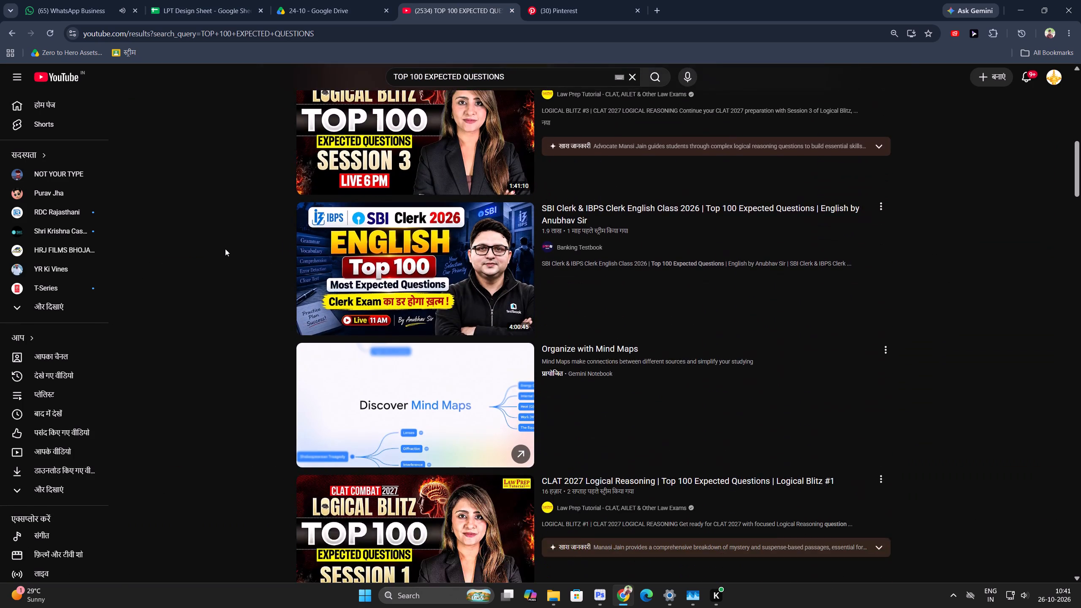
pyautogui.scroll(-13, 225, 249)
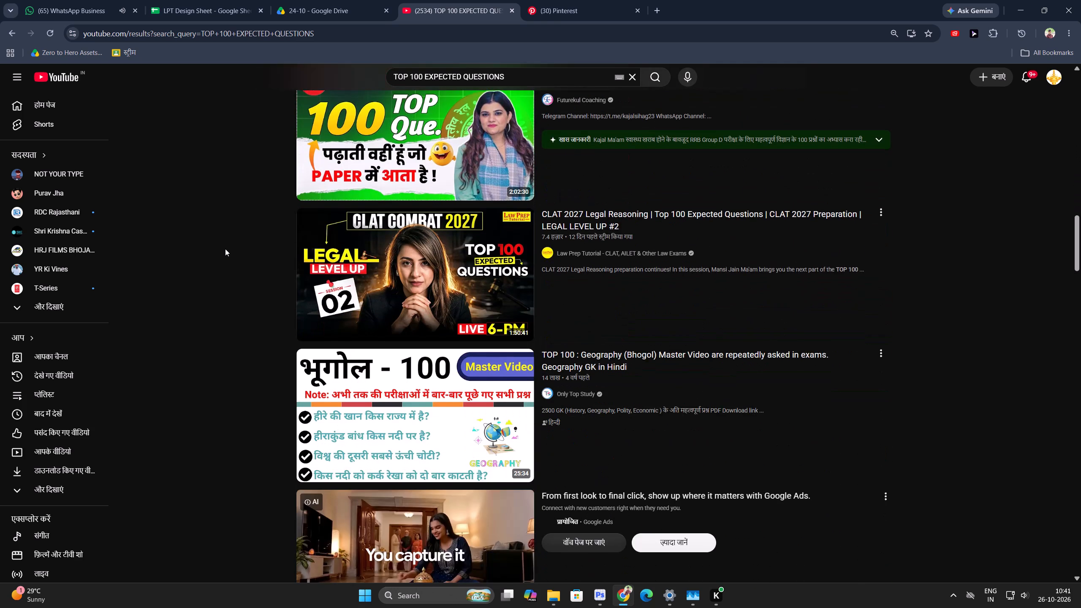
pyautogui.scroll(-14, 225, 249)
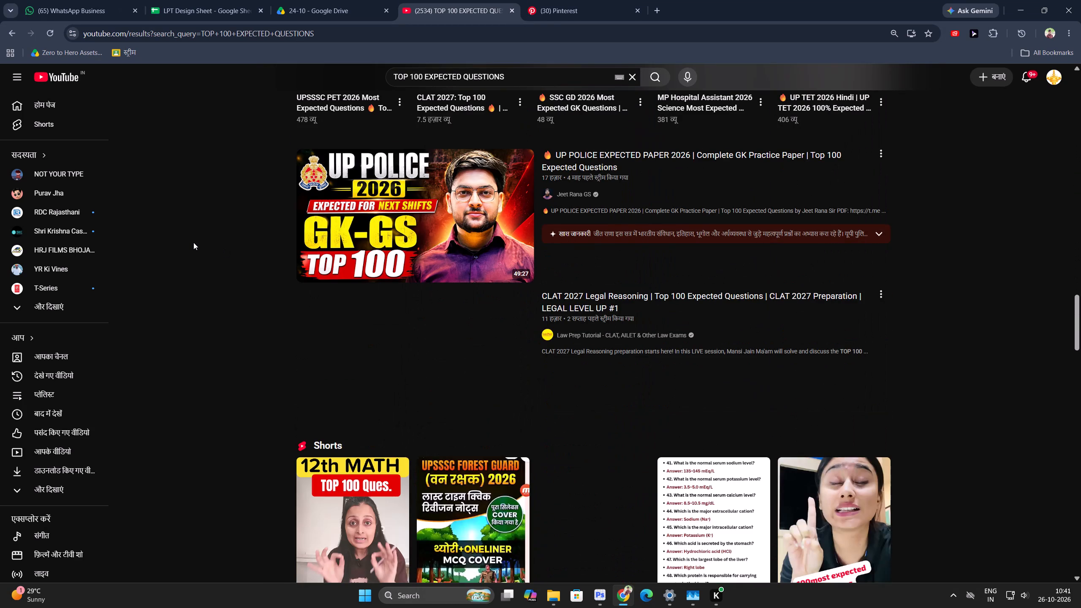
pyautogui.scroll(-14, 193, 242)
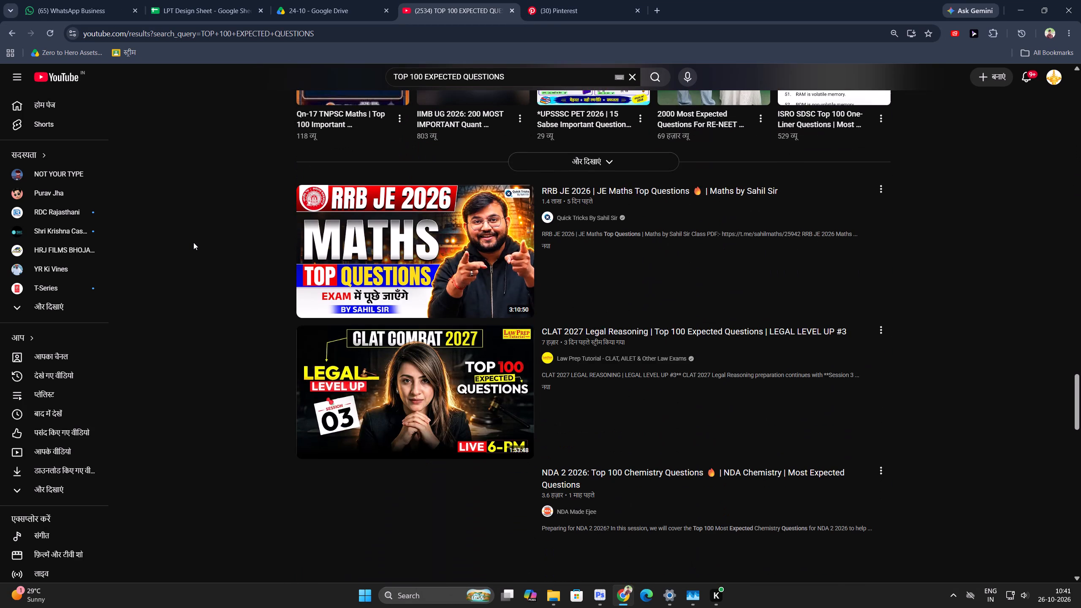
pyautogui.scroll(-8, 193, 242)
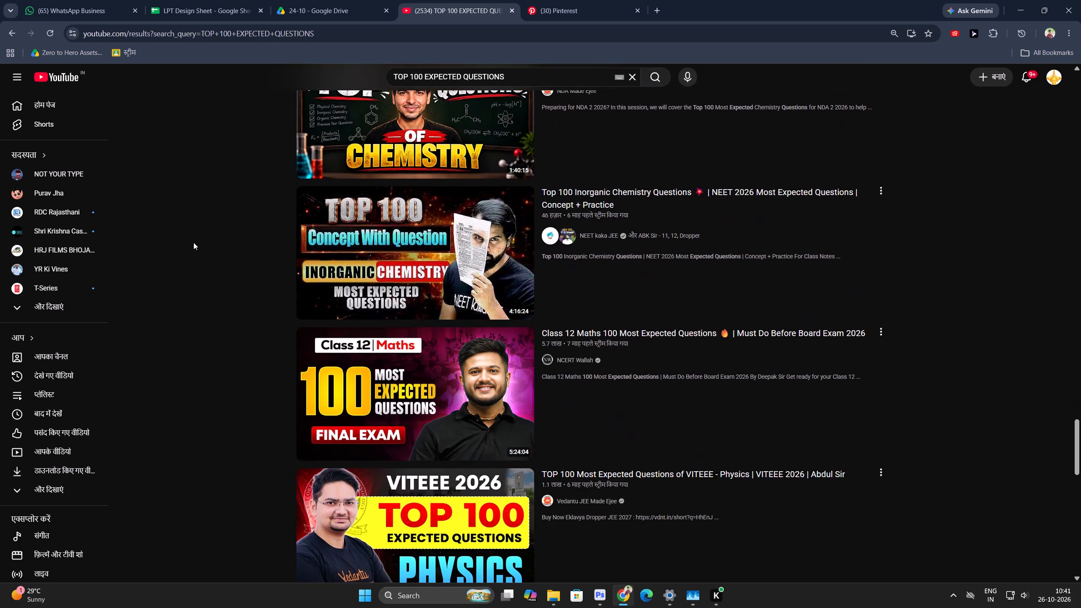
pyautogui.scroll(-4, 193, 242)
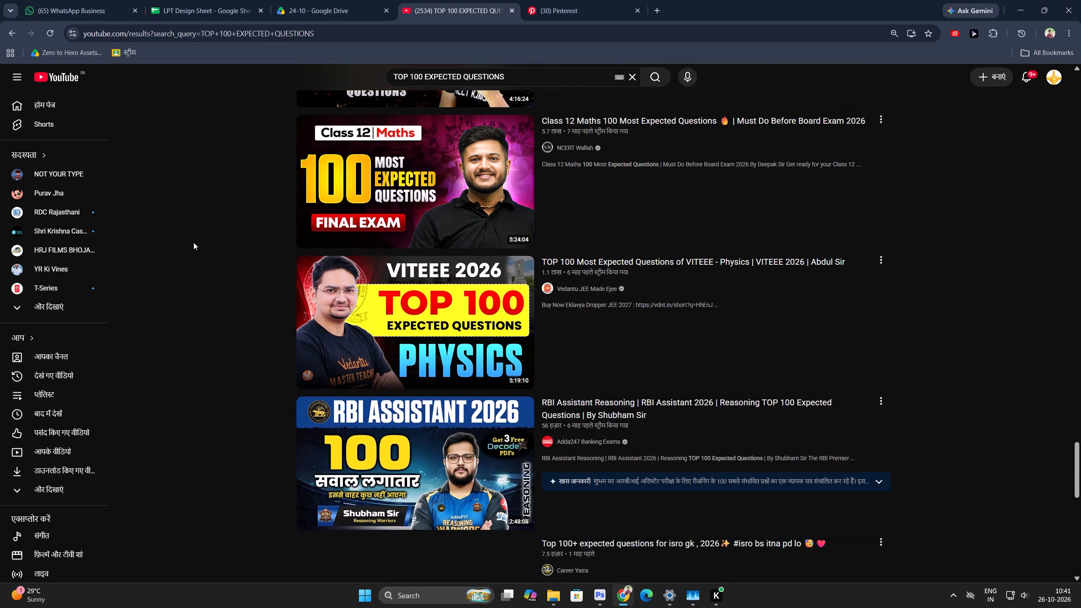
pyautogui.scroll(-11, 193, 242)
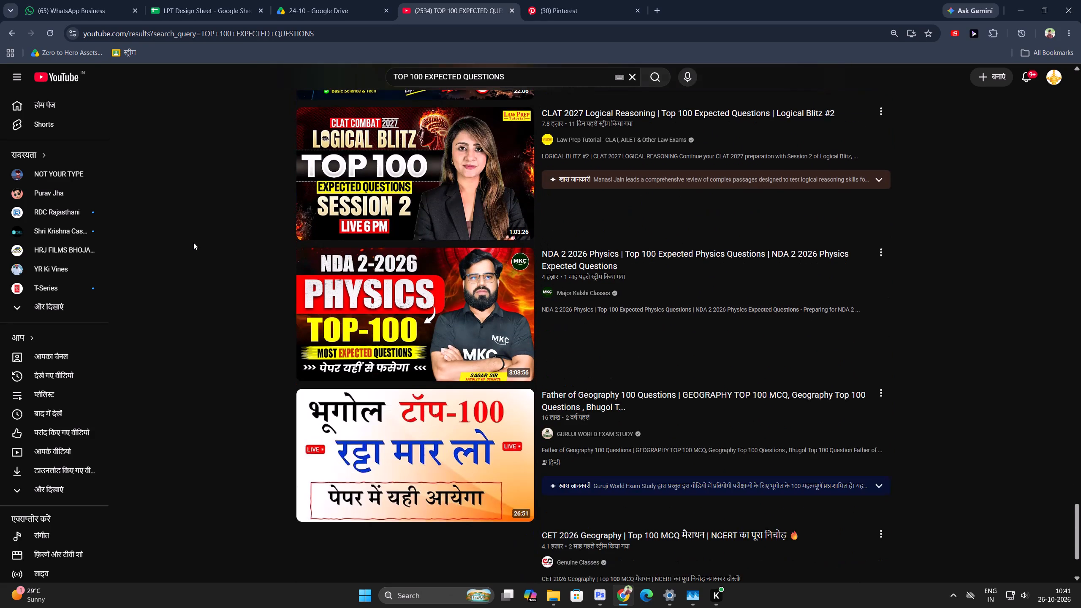
pyautogui.scroll(-10, 193, 242)
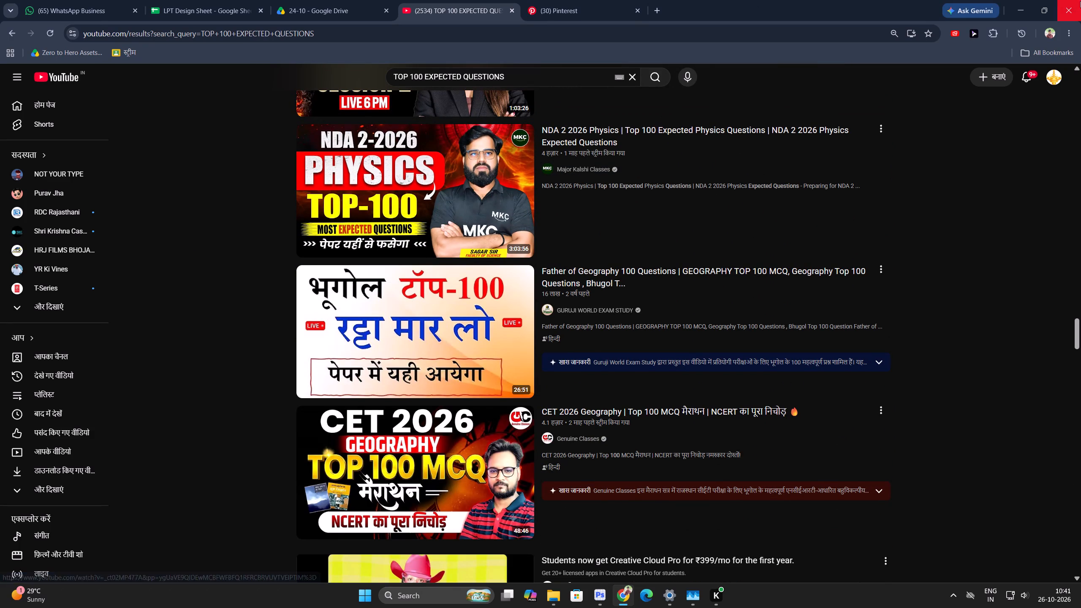
pyautogui.scroll(-19, 237, 423)
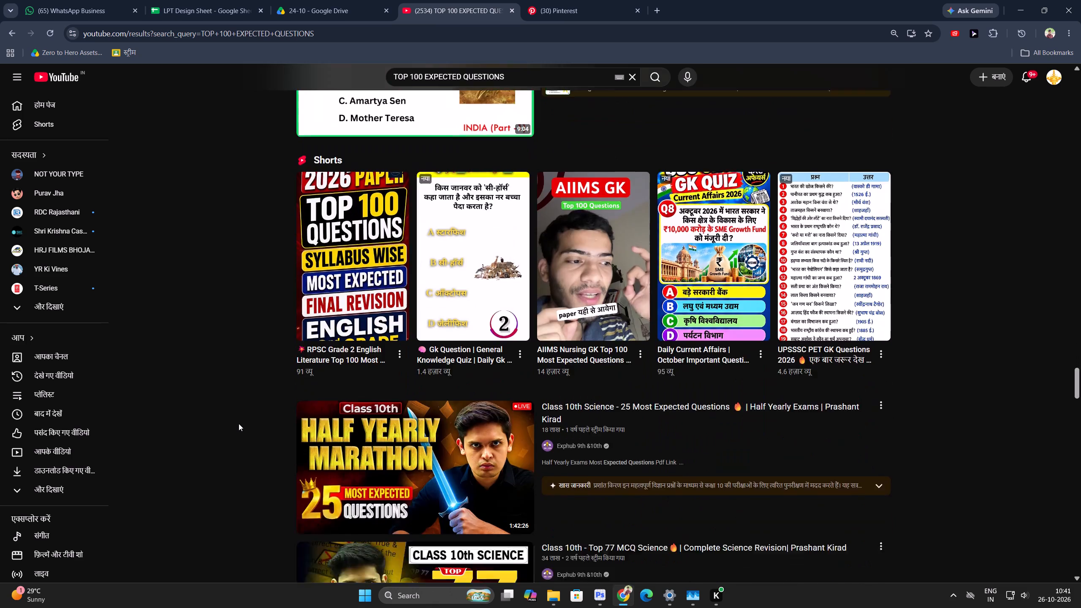
pyautogui.scroll(-6, 239, 423)
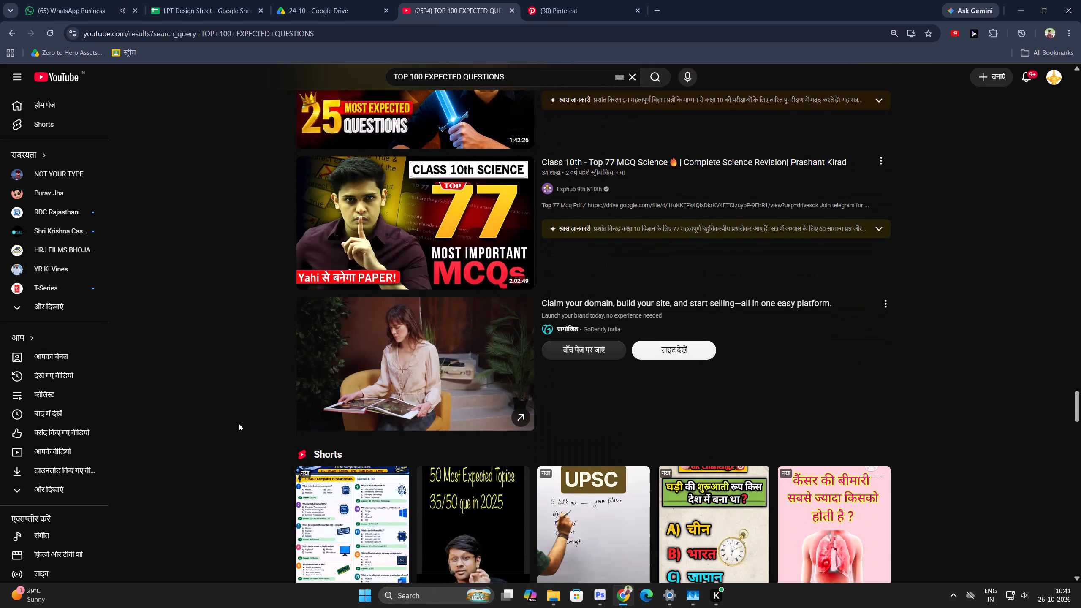
pyautogui.scroll(-20, 239, 423)
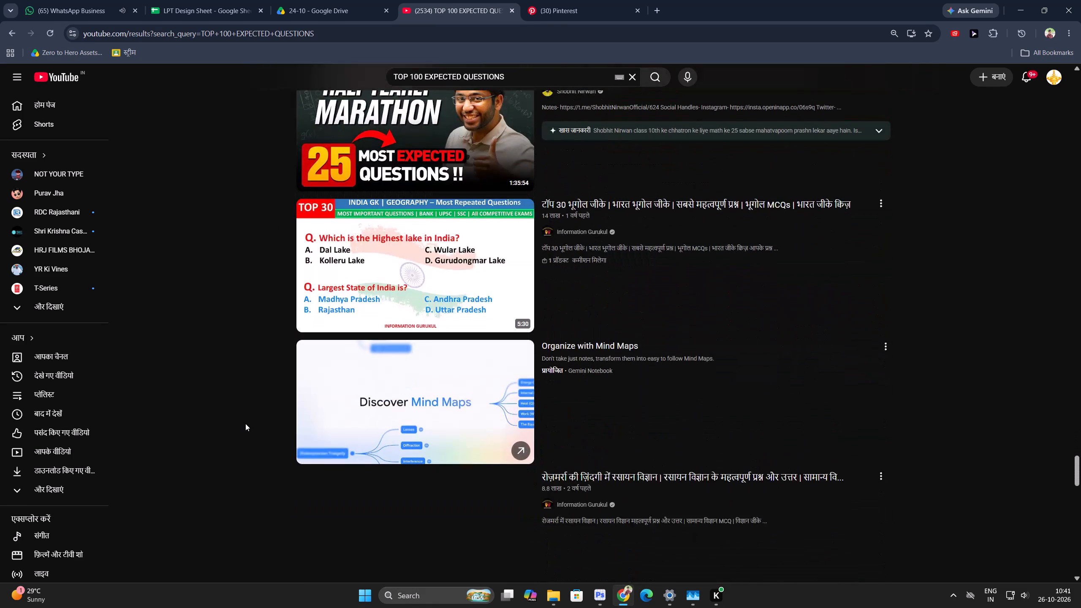
pyautogui.scroll(-16, 245, 423)
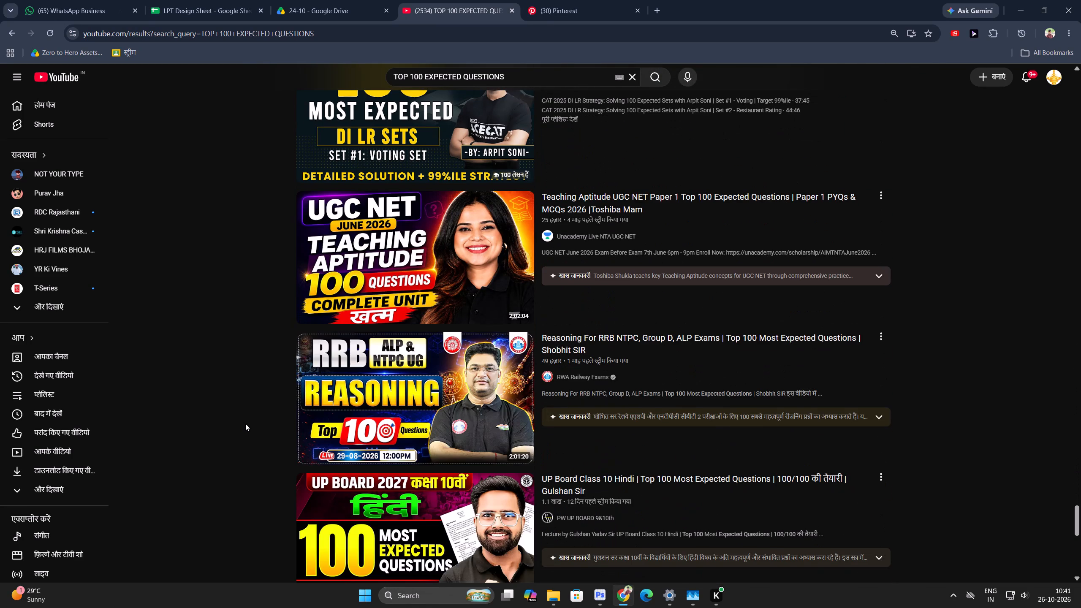
pyautogui.scroll(-4, 245, 423)
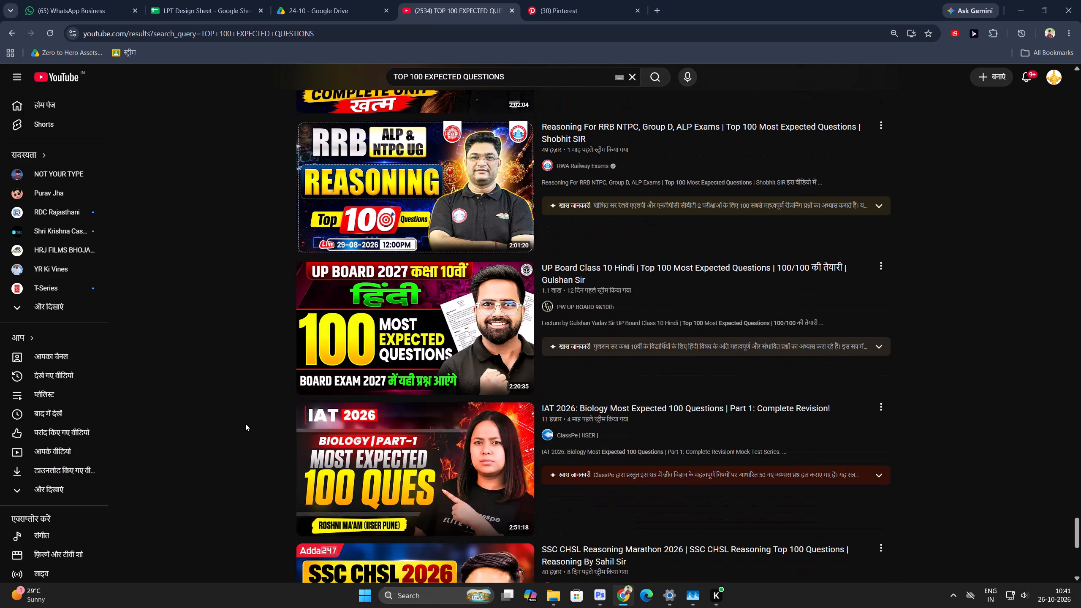
# Examine the thumbnails in the RWA Railway Exams channel's video list for design references, and return to the search results.
pyautogui.scroll(2, 245, 423)
pyautogui.click(607, 271)
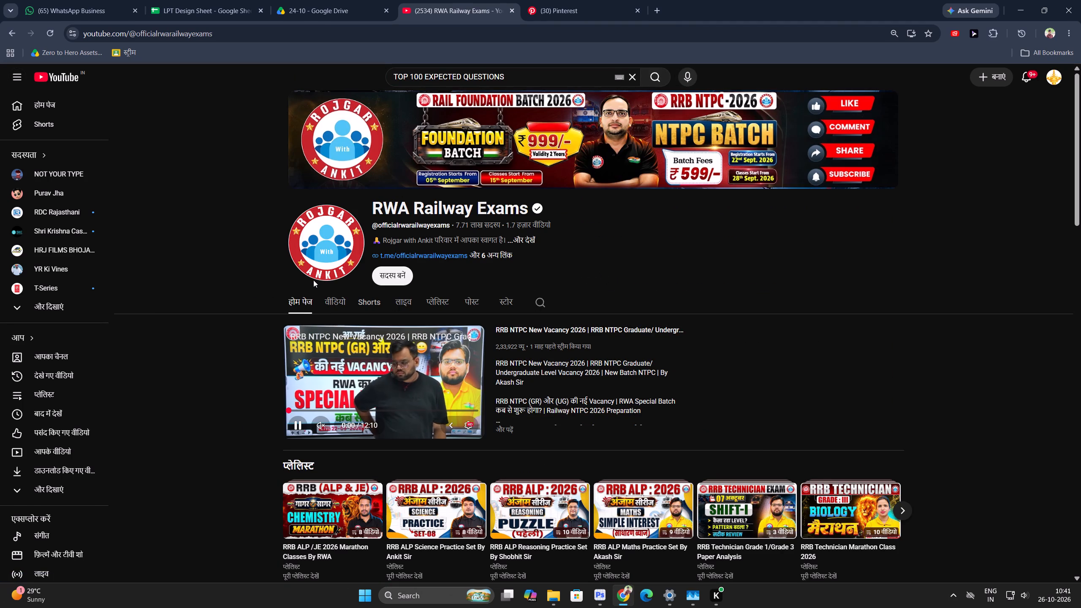
pyautogui.click(326, 306)
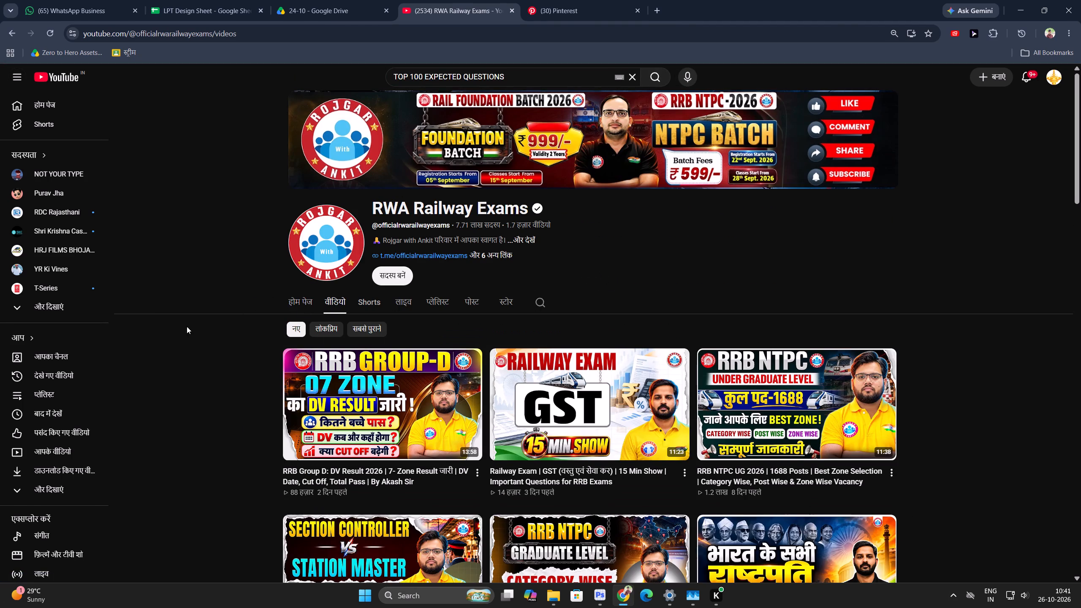
pyautogui.scroll(-3, 181, 331)
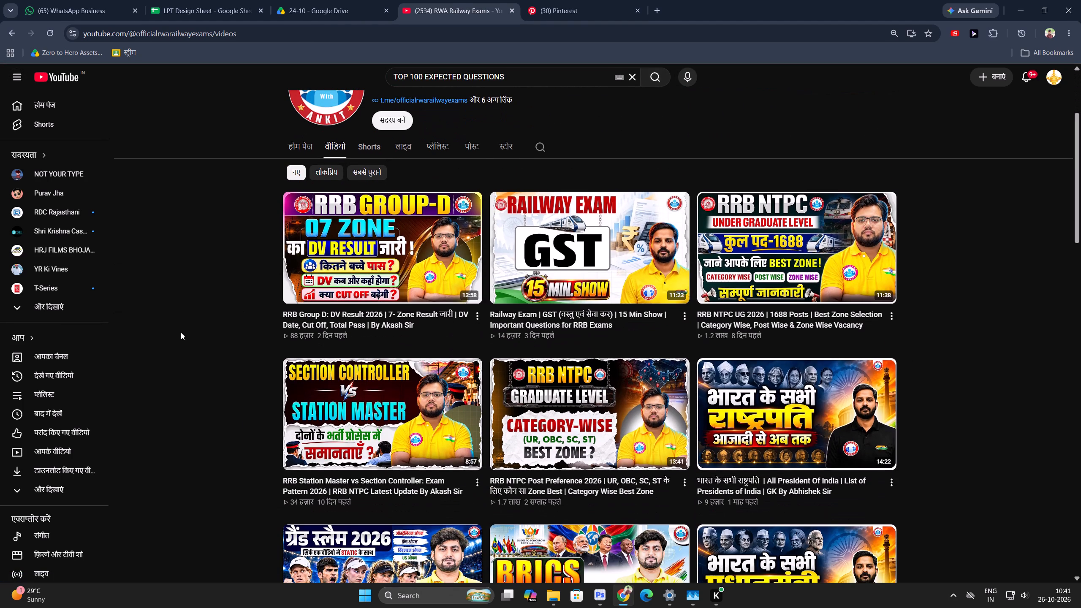
pyautogui.scroll(-3, 181, 332)
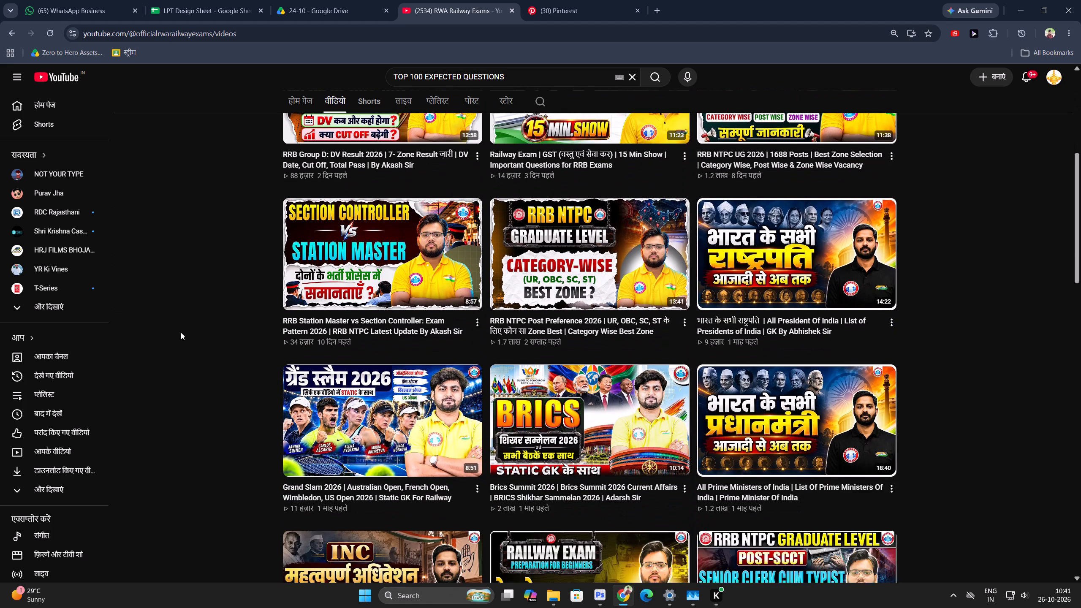
pyautogui.scroll(-16, 181, 332)
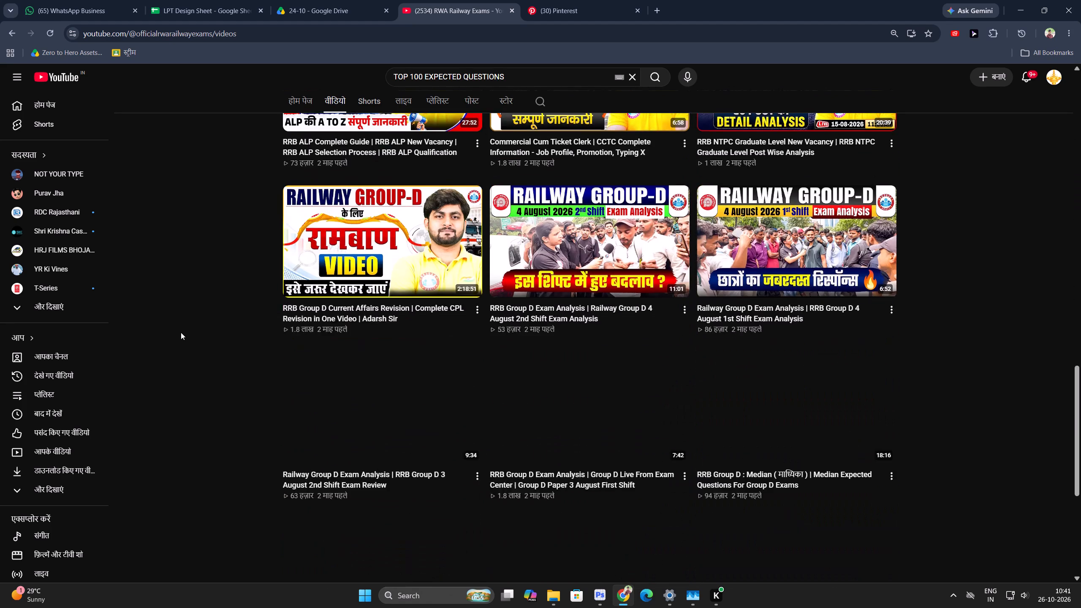
pyautogui.scroll(-11, 181, 332)
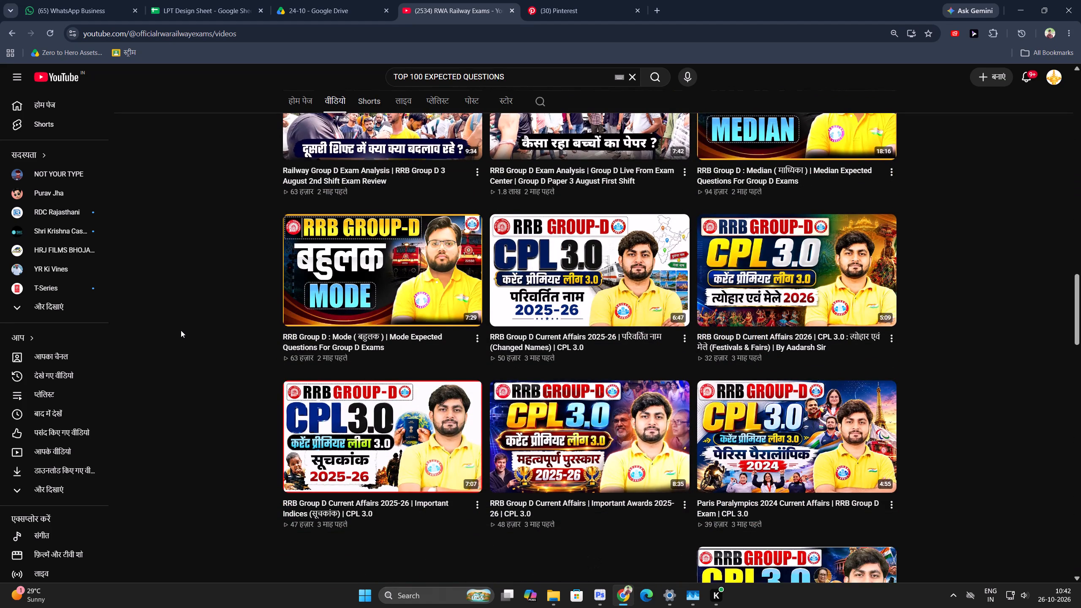
pyautogui.scroll(-11, 181, 330)
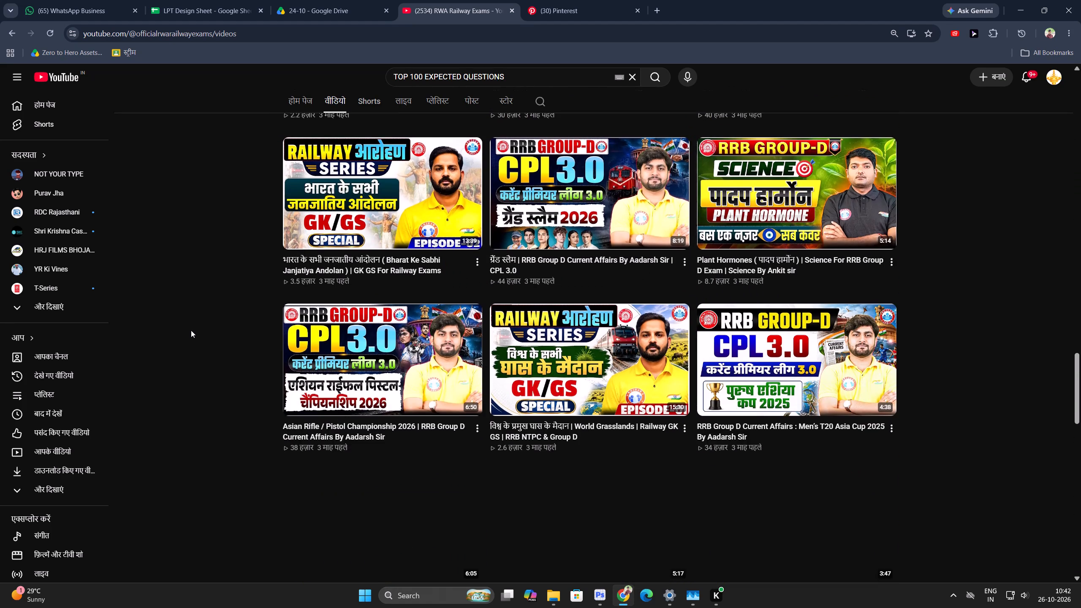
pyautogui.scroll(-12, 191, 330)
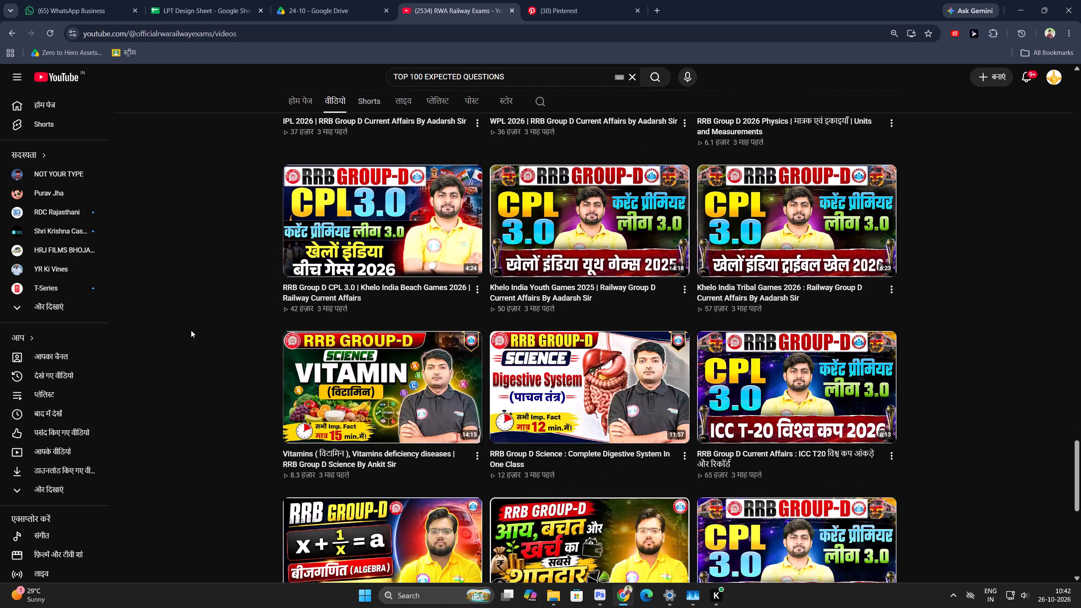
pyautogui.scroll(-14, 191, 330)
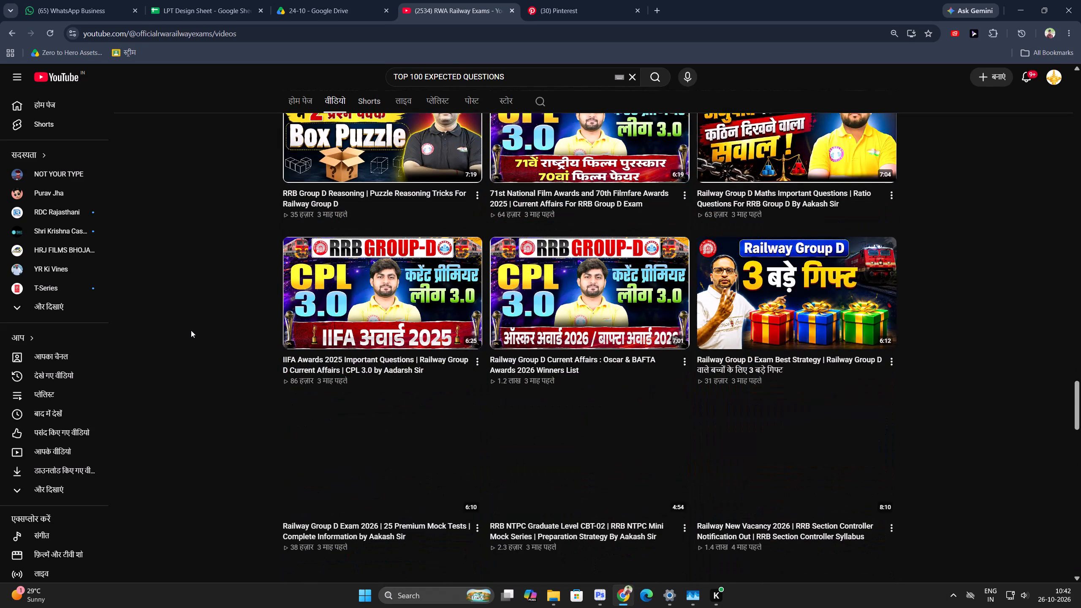
pyautogui.scroll(-3, 191, 330)
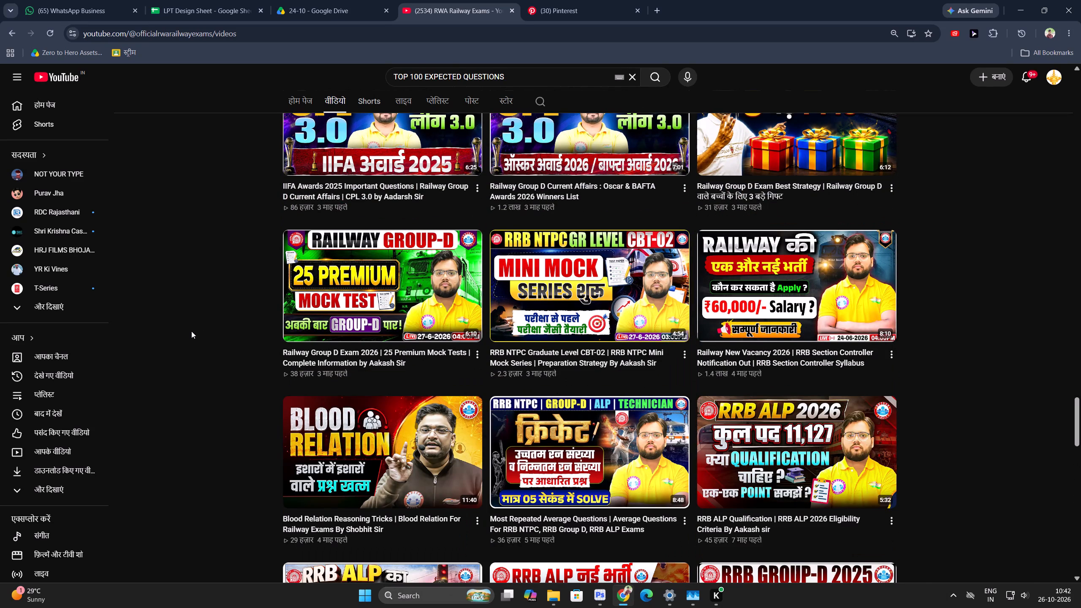
pyautogui.scroll(-6, 299, 238)
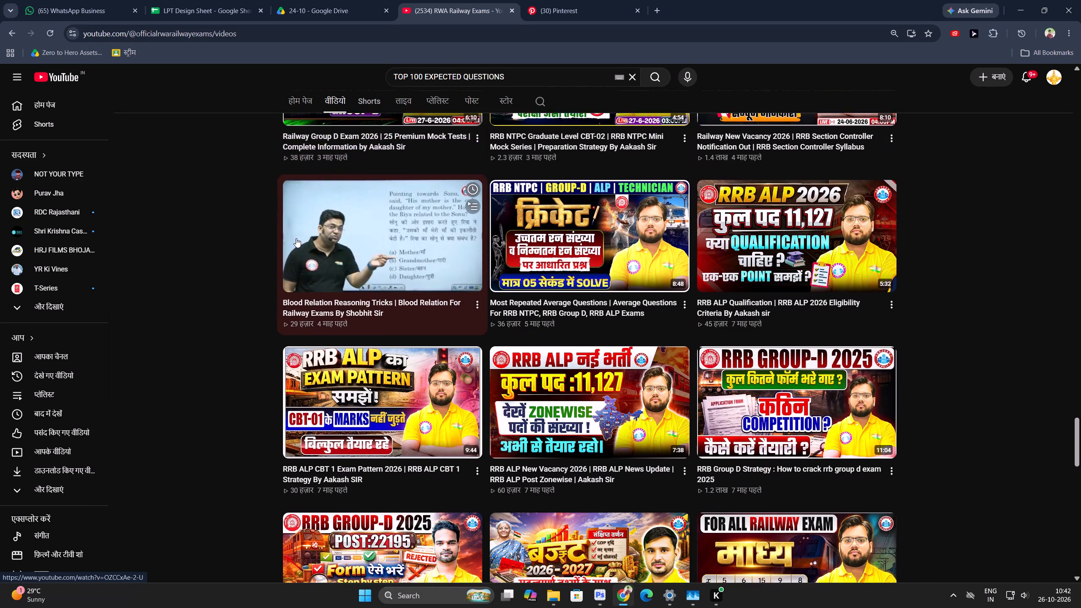
pyautogui.scroll(-12, 296, 238)
pyautogui.scroll(-2, 272, 285)
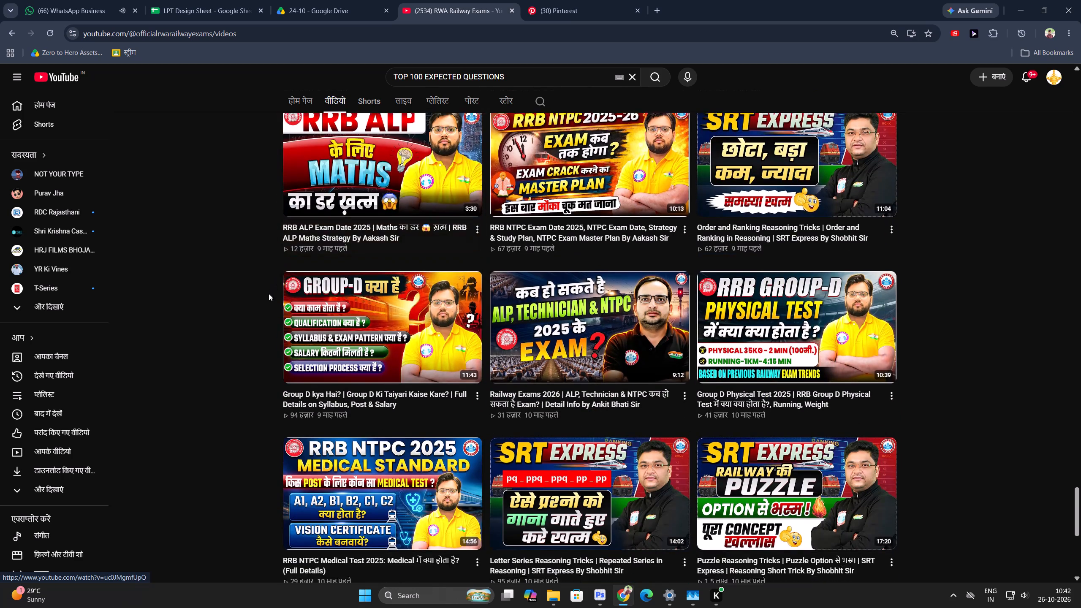
pyautogui.scroll(-15, 269, 293)
pyautogui.click(267, 297)
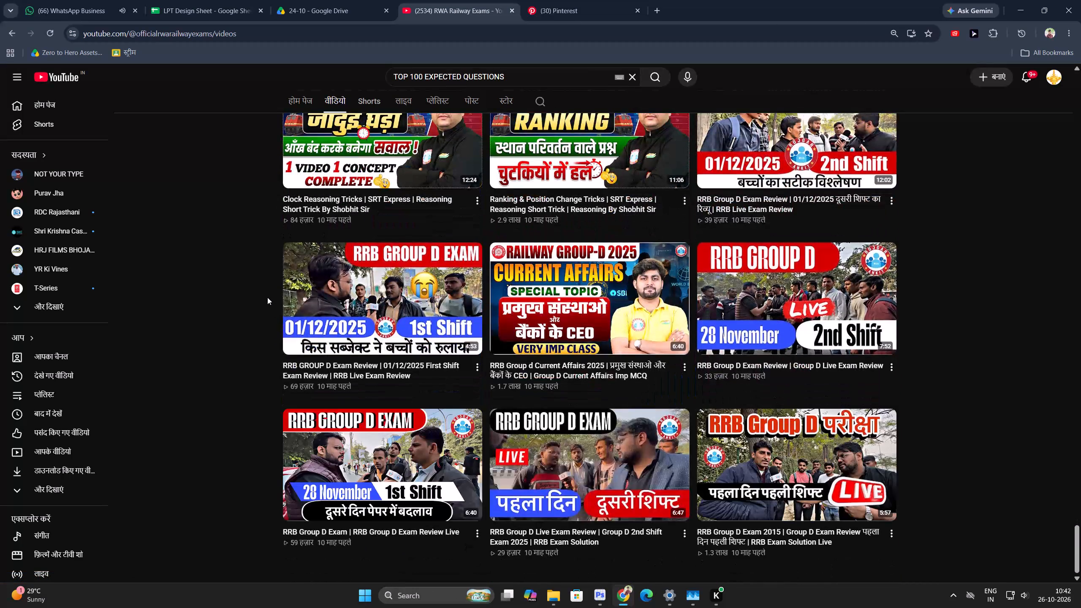
pyautogui.moveTo(267, 297); pyautogui.dragTo(263, 294)
pyautogui.scroll(-5, 263, 294)
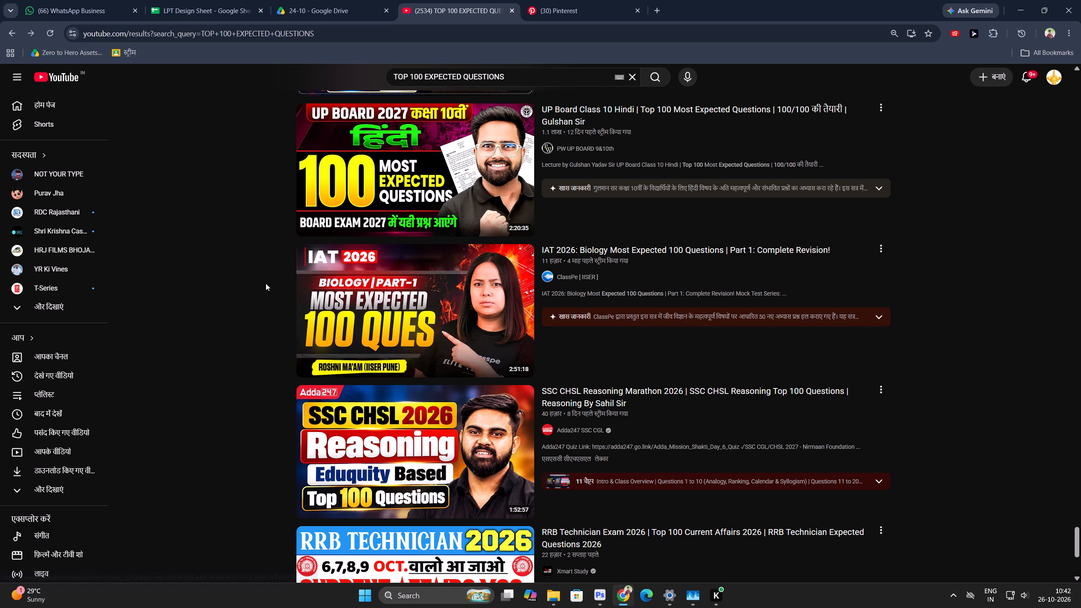
# Examine the thumbnails in the ClassPe [ IISER ] channel's video list for design references.
pyautogui.click(594, 277)
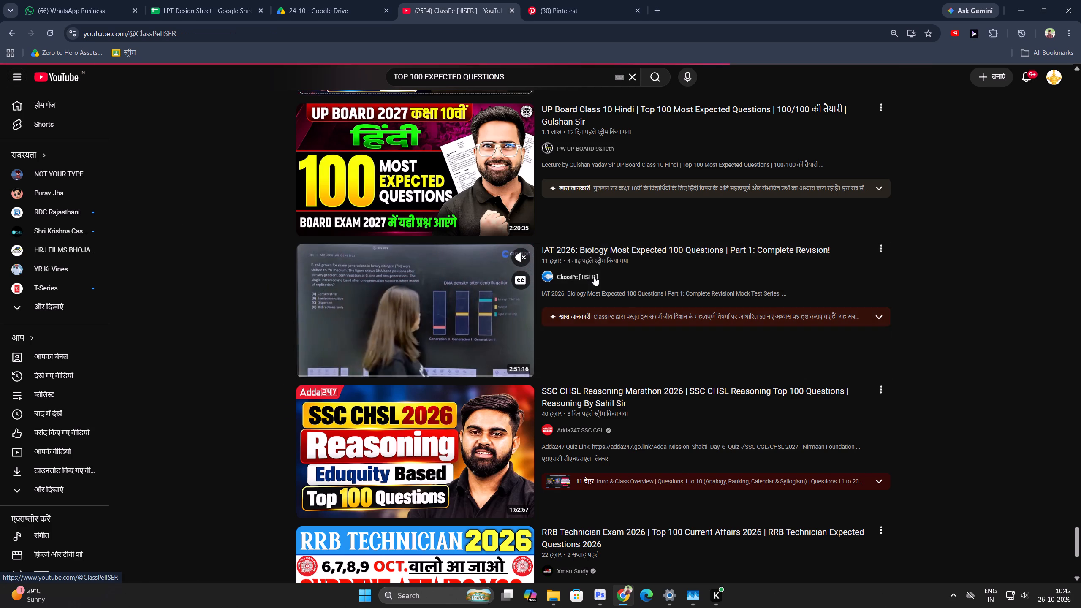
pyautogui.click(329, 303)
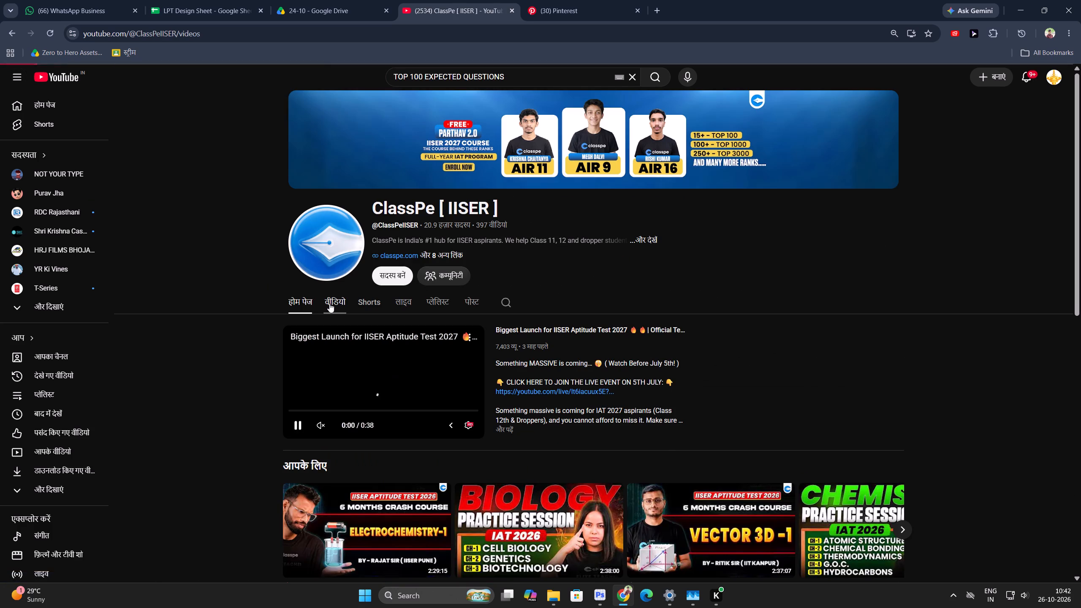
pyautogui.scroll(-1, 198, 344)
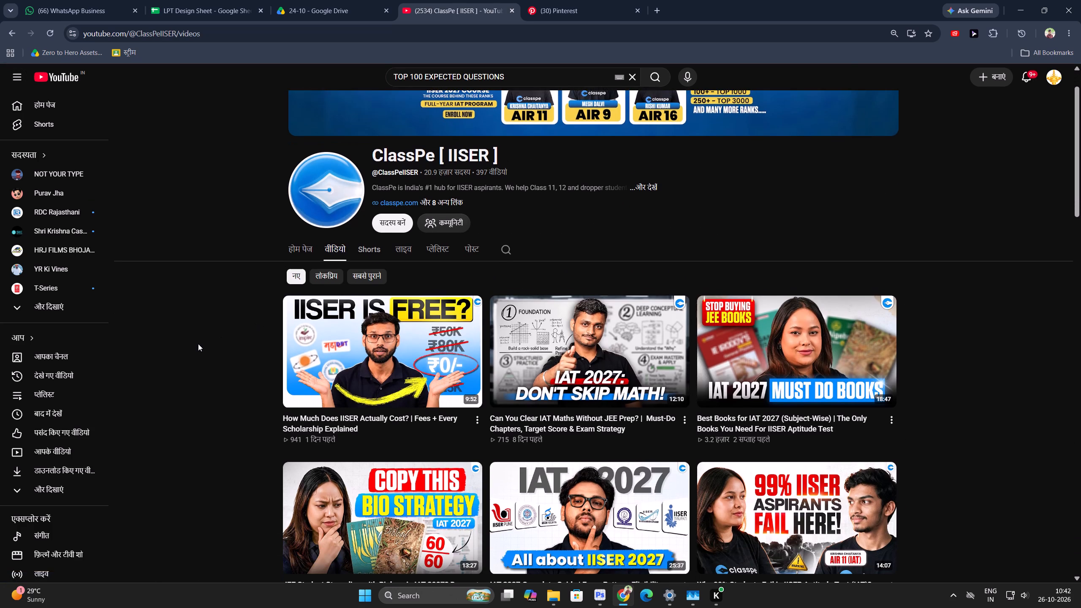
pyautogui.scroll(-2, 279, 249)
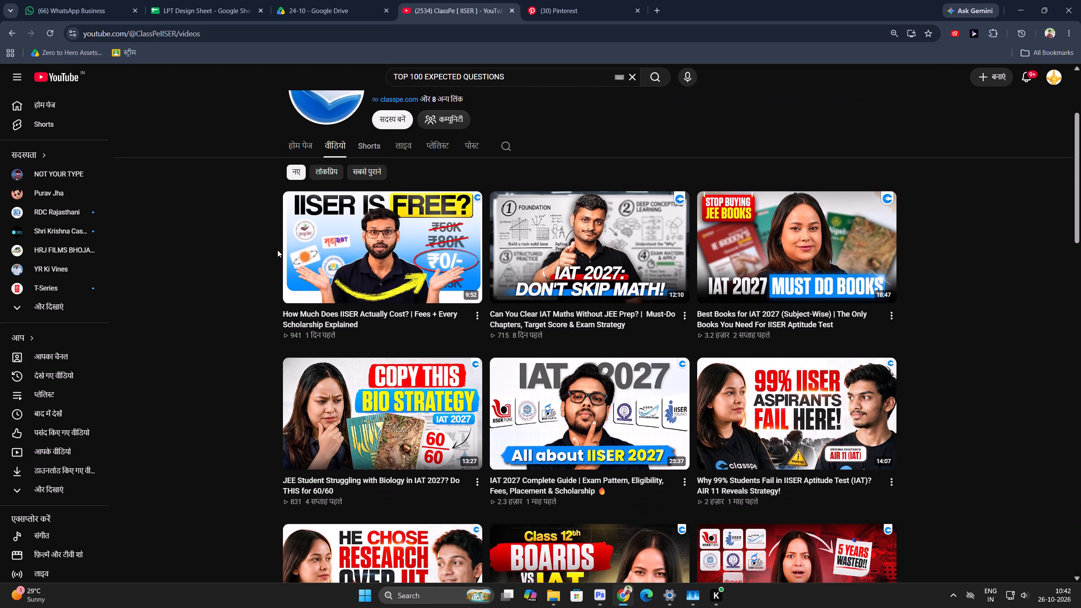
pyautogui.keyDown('ctrl'); pyautogui.scroll(-2, 277, 250); pyautogui.keyUp('ctrl')
# Capture a screen snip of the ClassPe [ IISER ] video thumbnails with the page zoomed to 75%.
pyautogui.scroll(1, 277, 250)
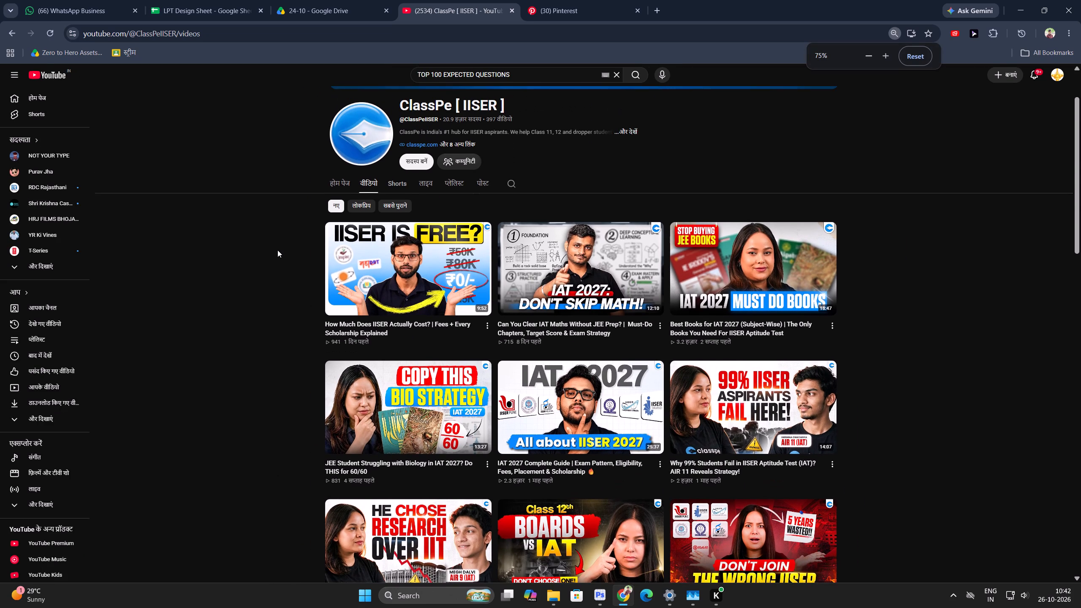
pyautogui.scroll(1, 277, 250)
pyautogui.press('shift+super+s')
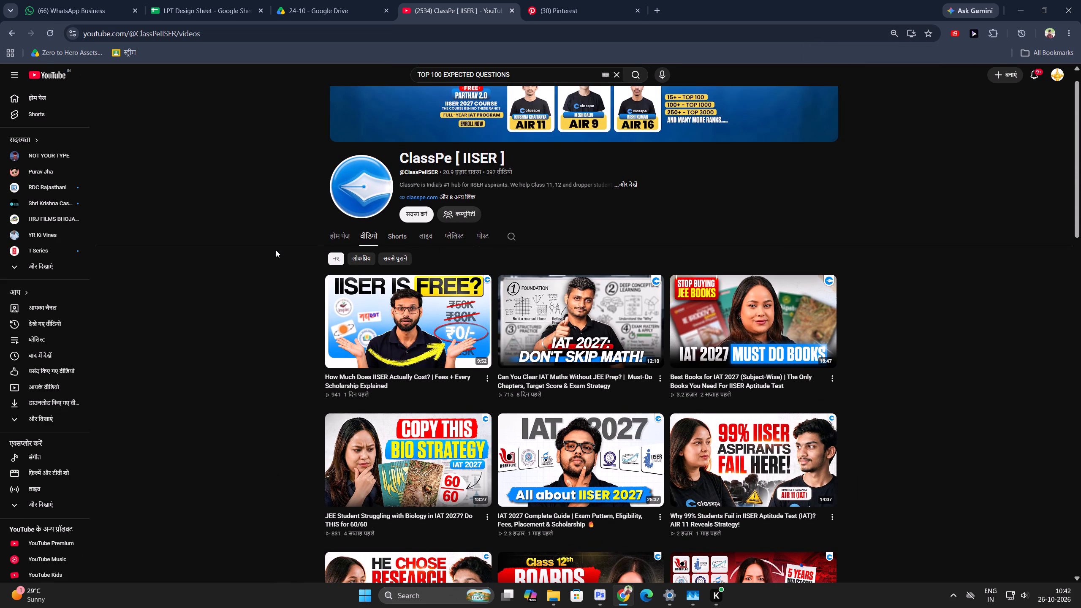
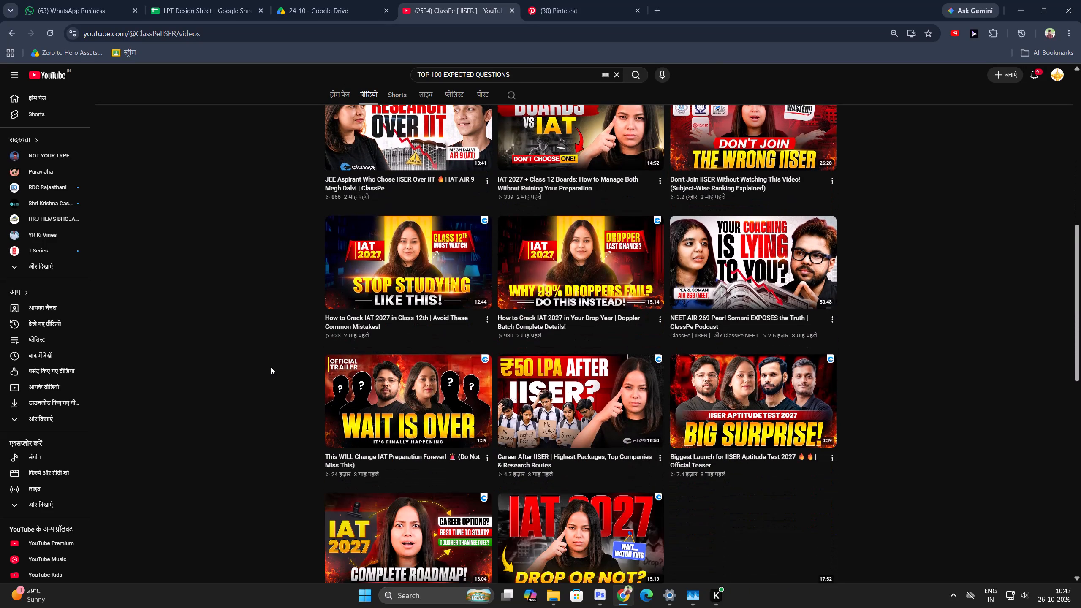
# Examine the older video thumbnails in the ClassPe [ IISER ] channel's video list for design references.
pyautogui.scroll(-2, 271, 367)
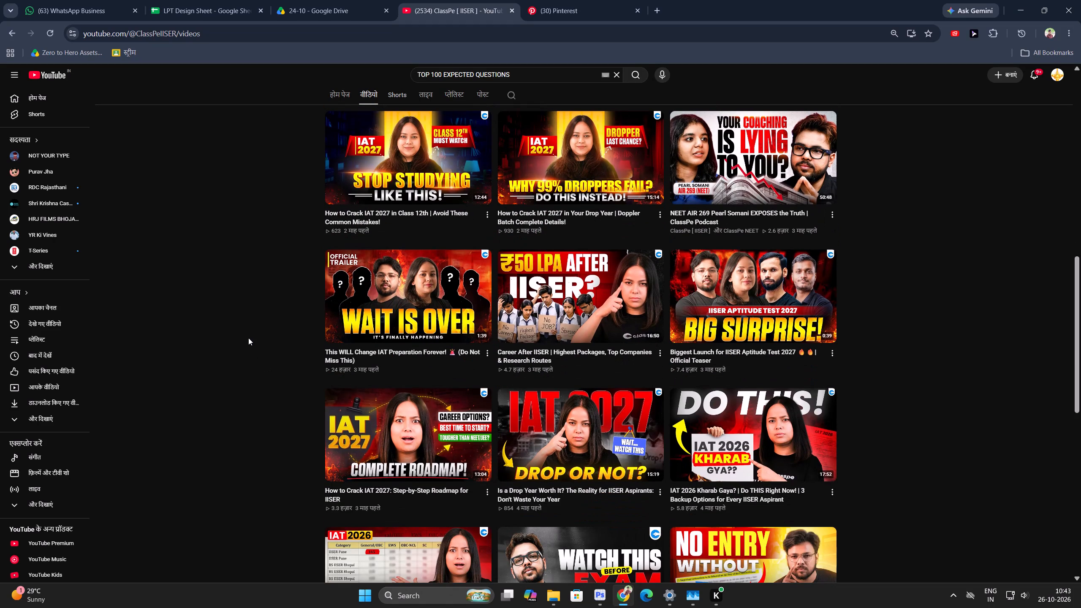
pyautogui.scroll(-2, 248, 338)
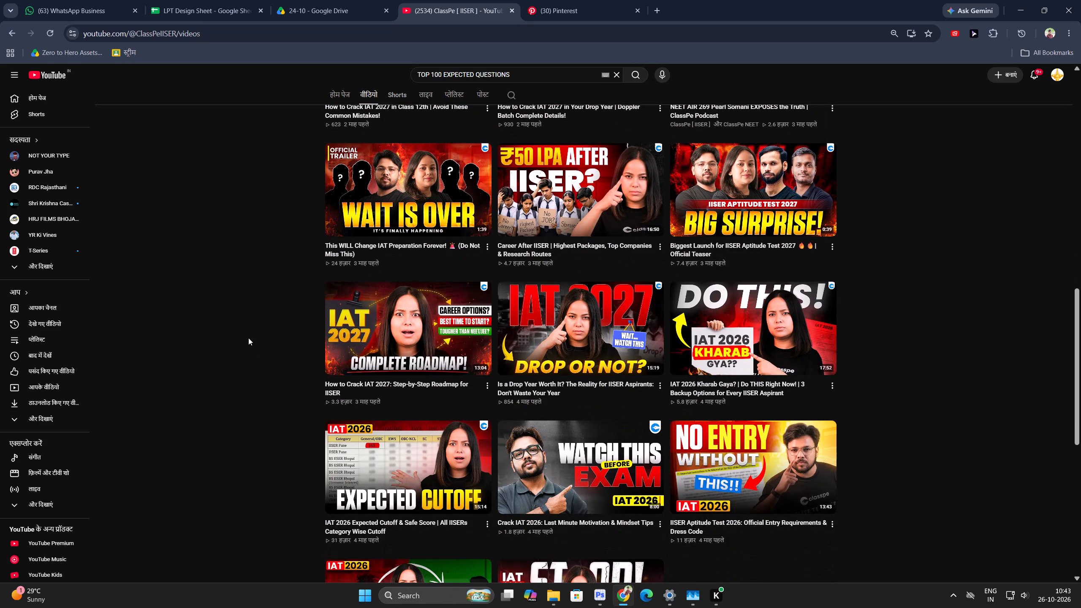
pyautogui.scroll(-1, 248, 338)
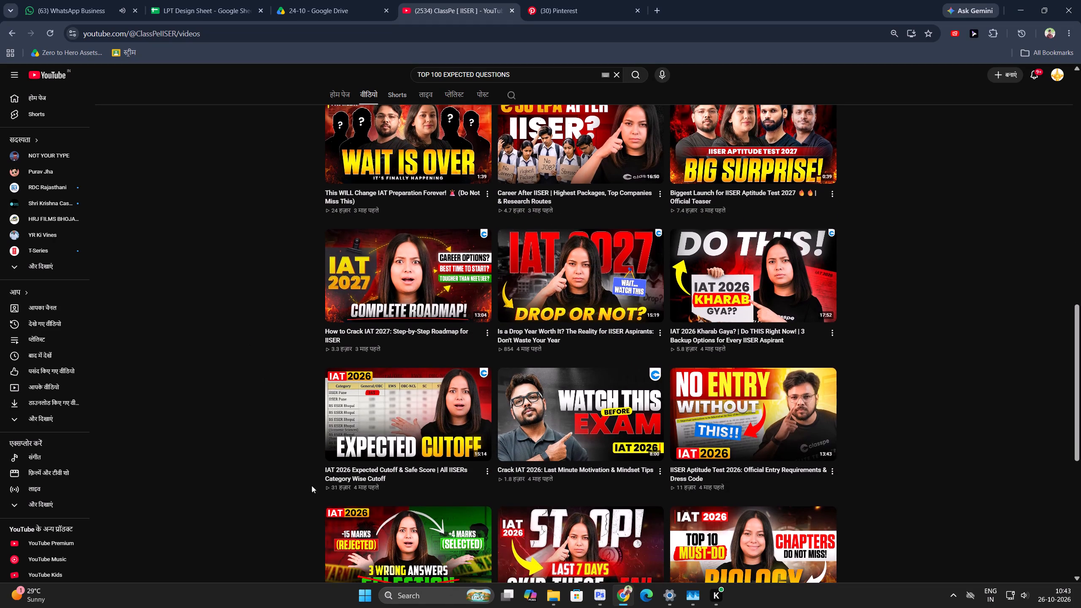
pyautogui.scroll(-2, 314, 485)
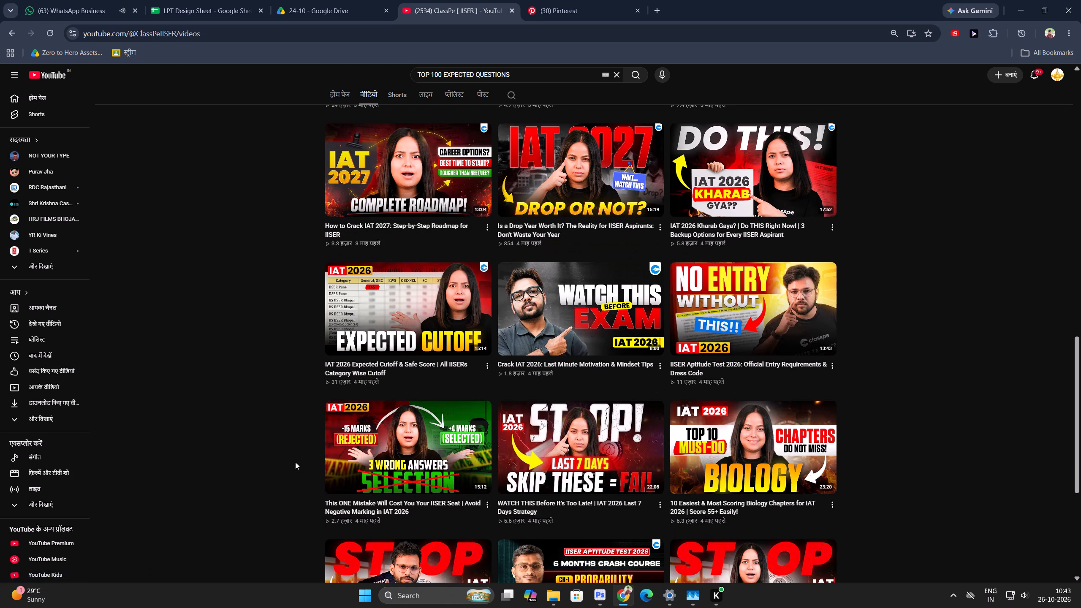
pyautogui.scroll(-4, 295, 462)
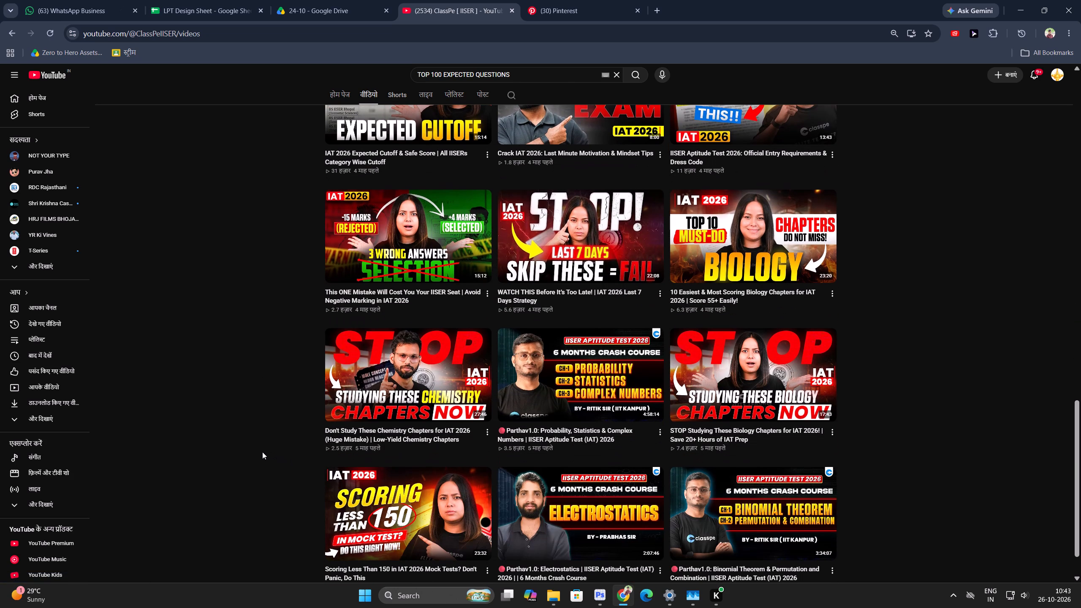
pyautogui.scroll(-4, 259, 452)
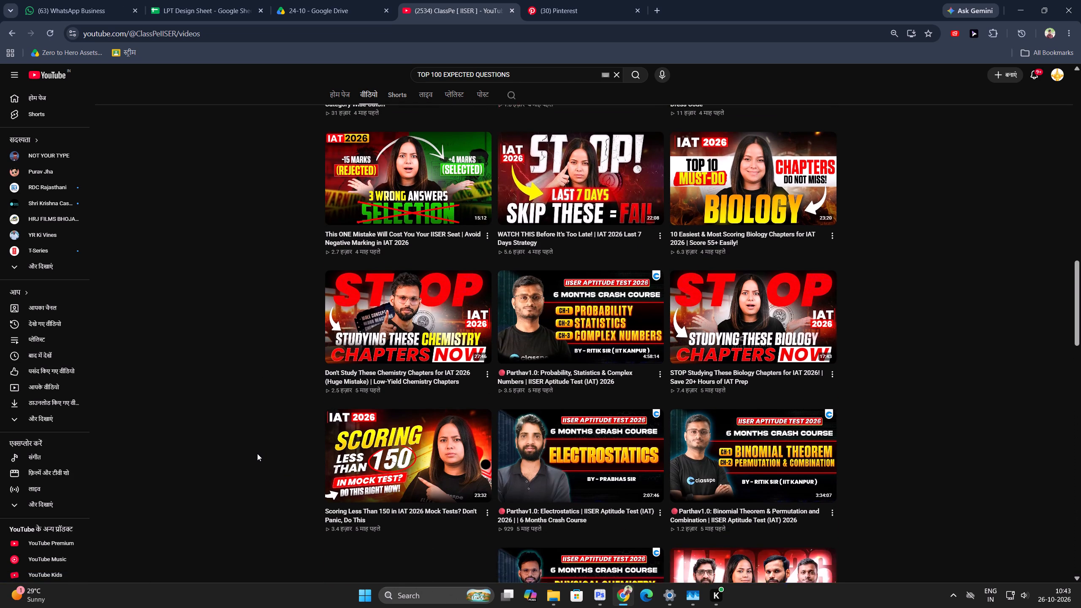
pyautogui.scroll(-9, 257, 453)
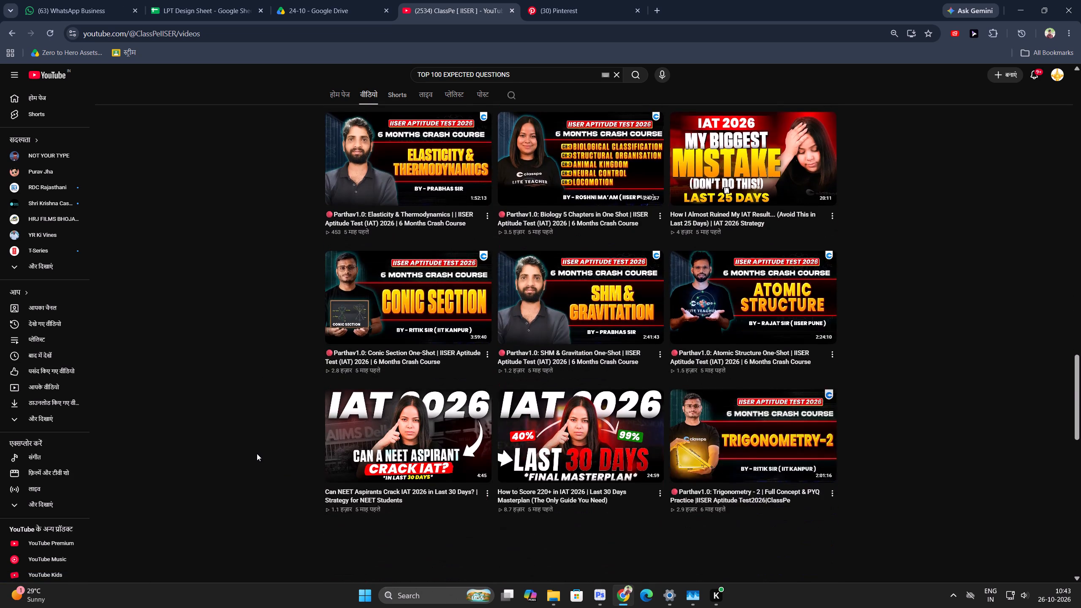
pyautogui.scroll(-12, 257, 453)
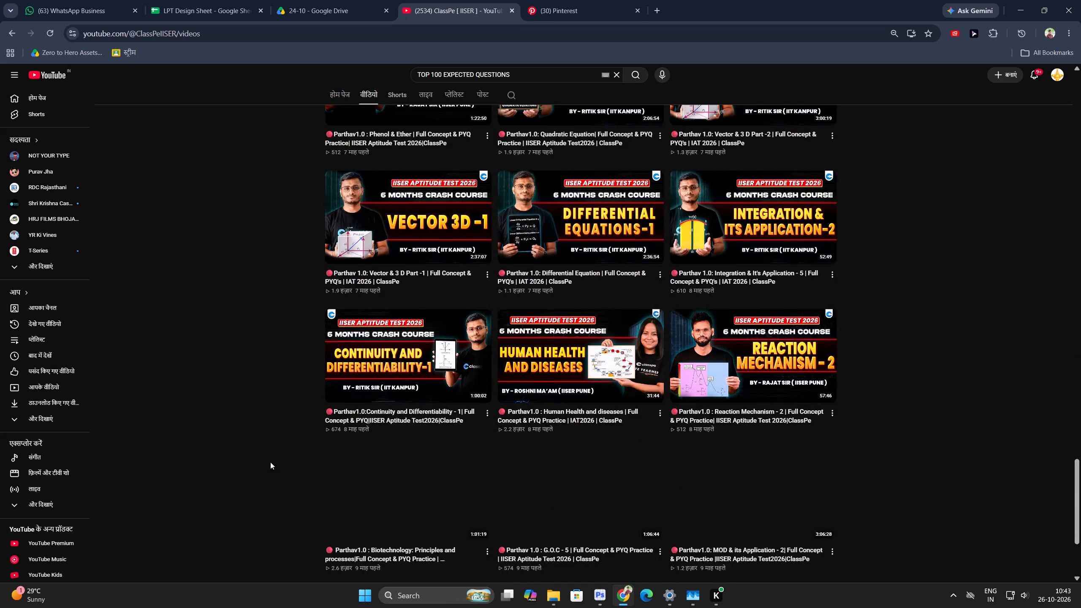
# Copy the line "CLAT 2027" from the Session 01 topic cell in row 449 of the LPT Design Sheet.
pyautogui.hotkey('alt', 'Tab')
pyautogui.click(620, 601)
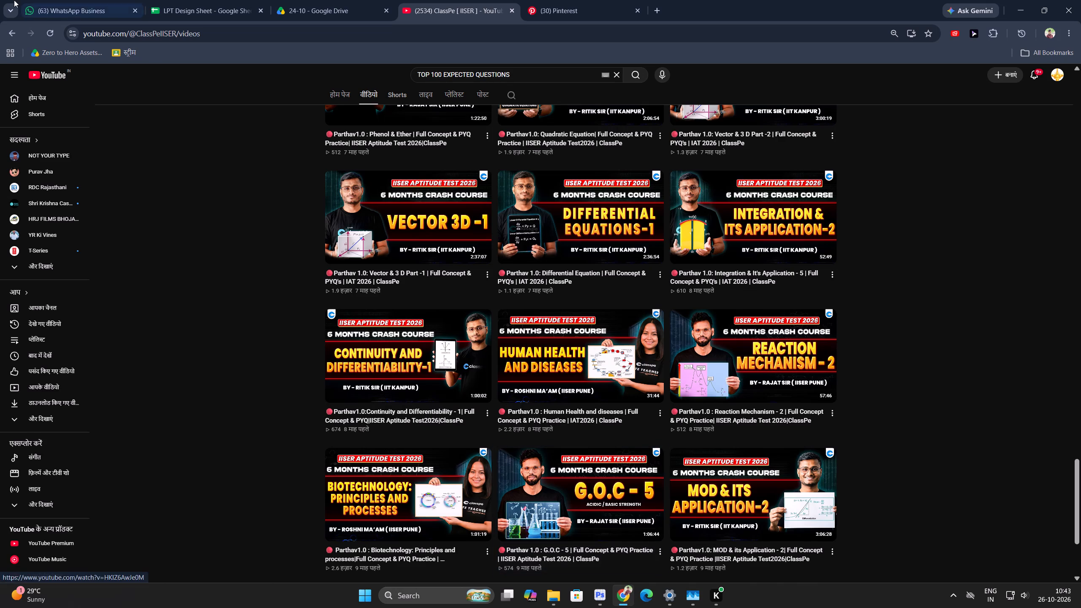
pyautogui.moveTo(215, 3); pyautogui.dragTo(219, 3)
pyautogui.click(285, 260)
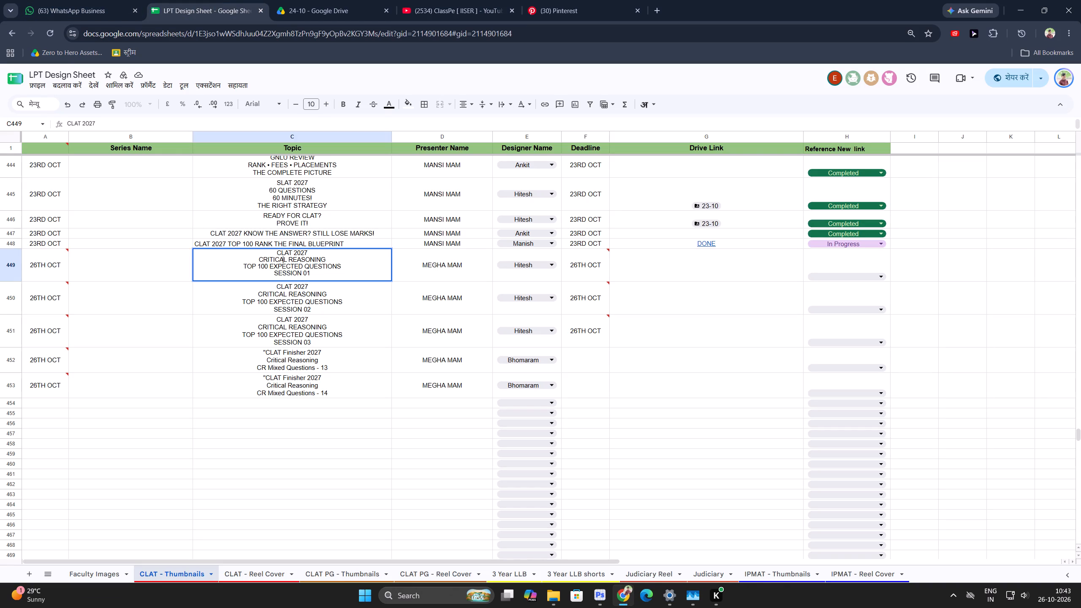
pyautogui.moveTo(268, 252); pyautogui.dragTo(359, 244)
pyautogui.hotkey('ctrl', 'c')
pyautogui.hotkey('ctrl', 'c')
pyautogui.hotkey('ctrl', 'c')
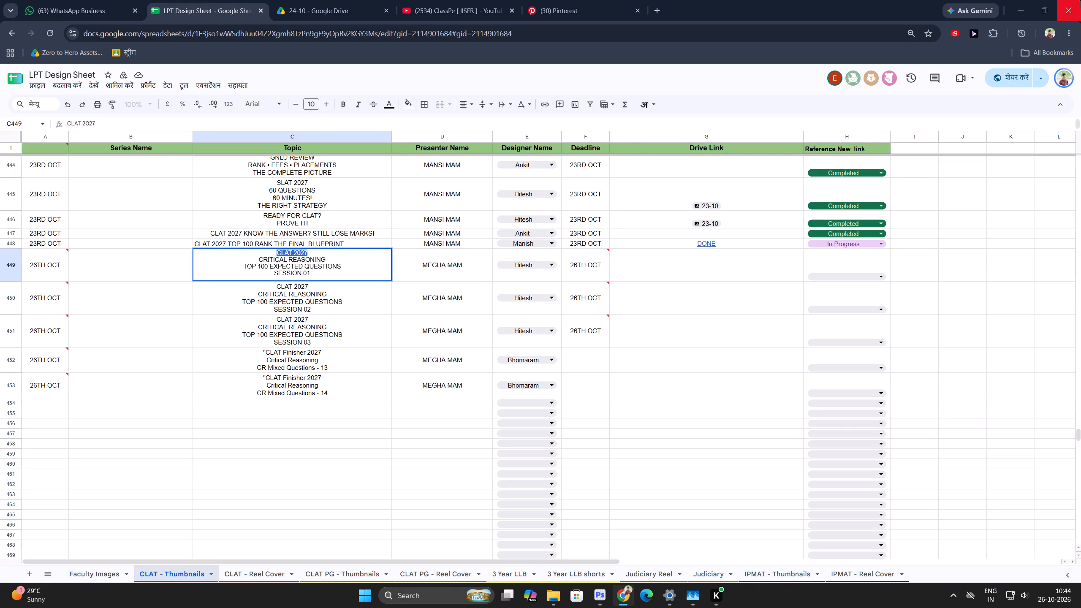
# In Photoshop, add a text layer in the upper left part of the blank canvas containing the copied "CLAT 2027".
pyautogui.click(1017, 0)
pyautogui.moveTo(5, 322); pyautogui.dragTo(27, 311)
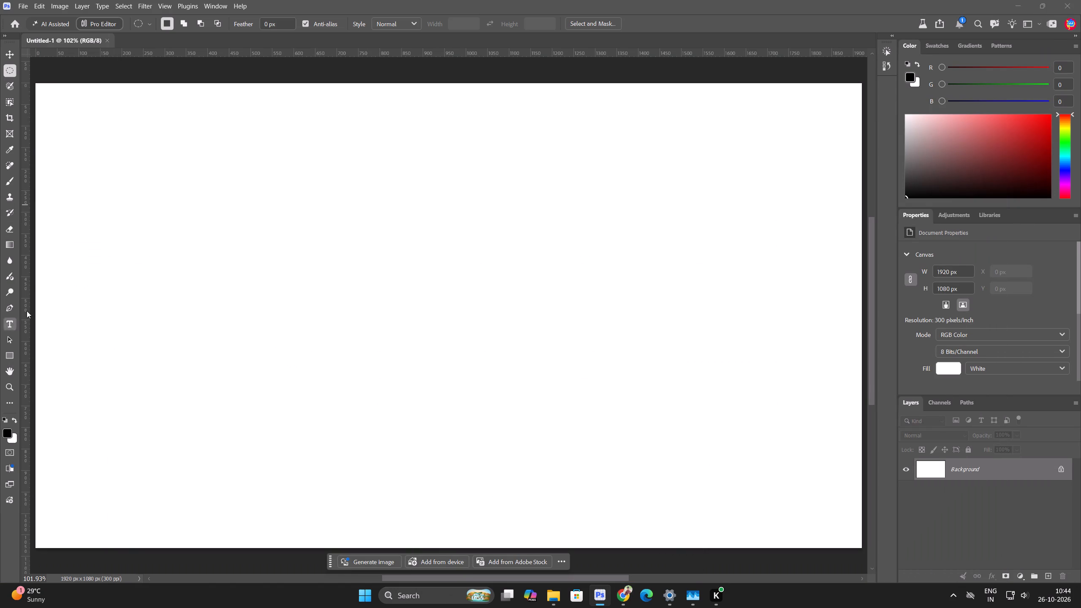
pyautogui.moveTo(27, 311); pyautogui.dragTo(16, 316)
pyautogui.click(313, 93)
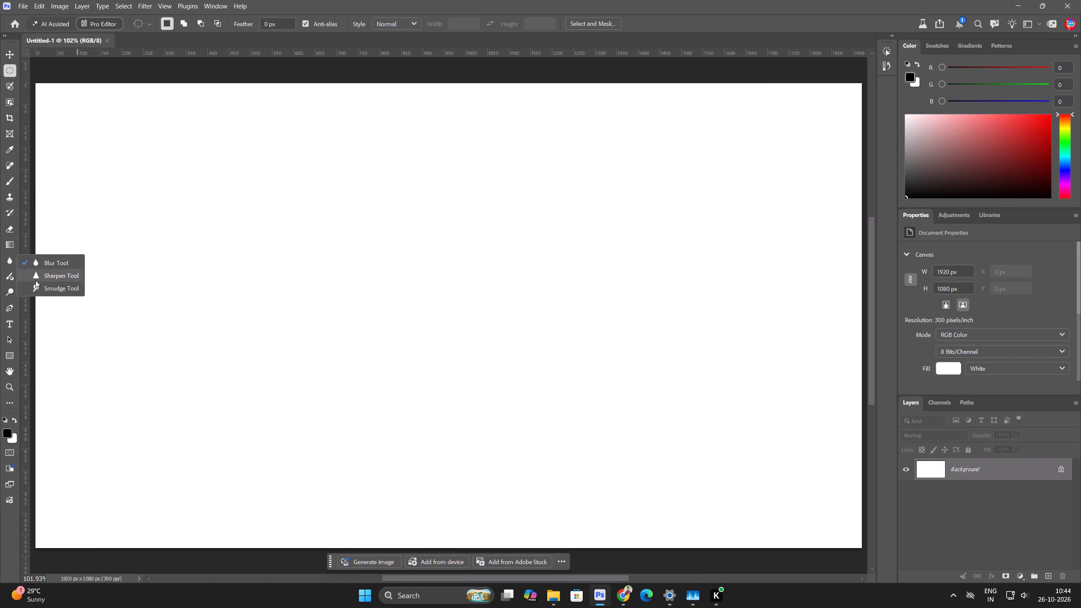
pyautogui.click(12, 324)
pyautogui.click(159, 209)
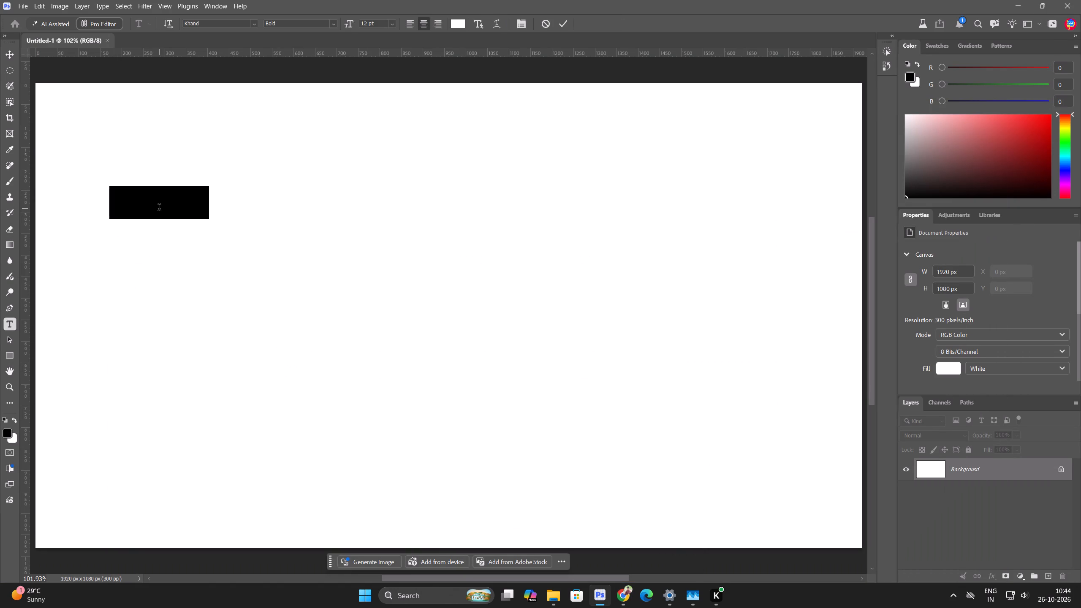
pyautogui.hotkey('ctrl', 'v')
# Set the colour of the whole CLAT 2027 text to black (000000).
pyautogui.hotkey('ctrl', 'a')
pyautogui.click(454, 24)
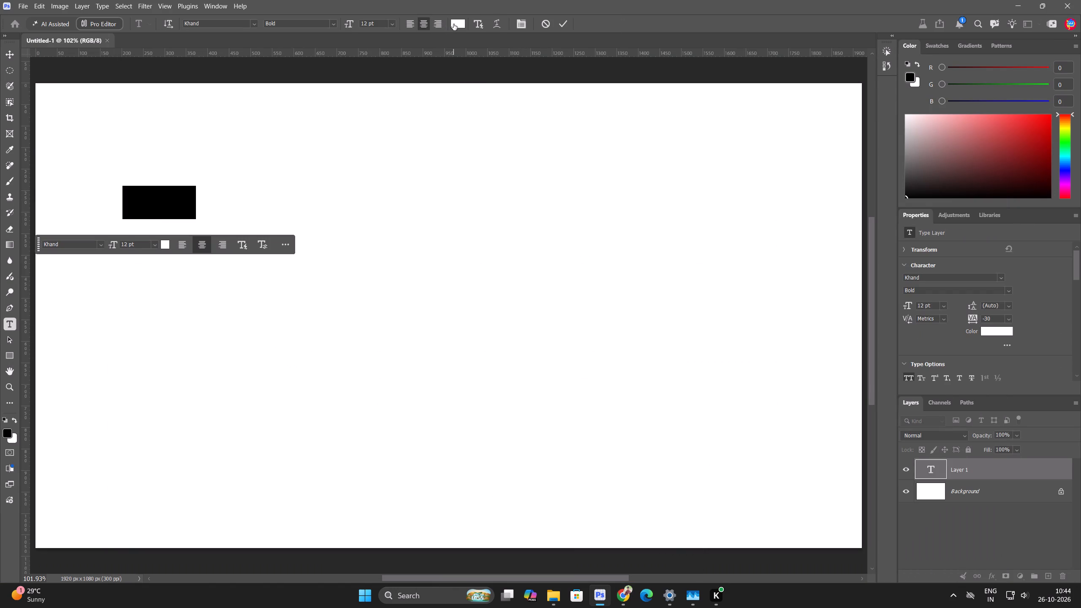
pyautogui.moveTo(451, 293); pyautogui.dragTo(350, 427)
pyautogui.click(628, 229)
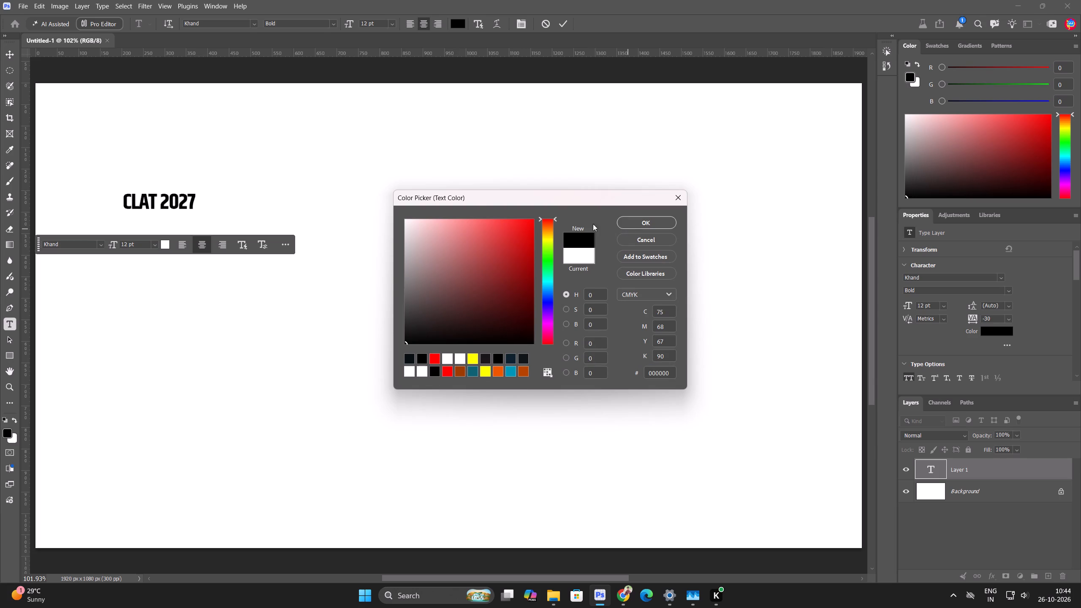
pyautogui.click(644, 297)
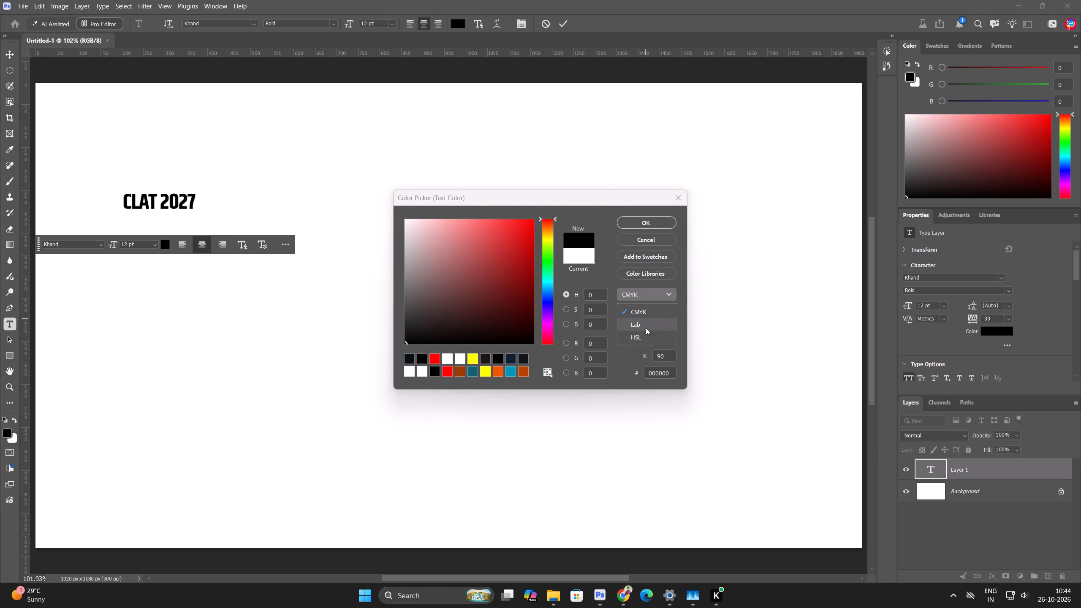
pyautogui.click(649, 293)
pyautogui.click(659, 220)
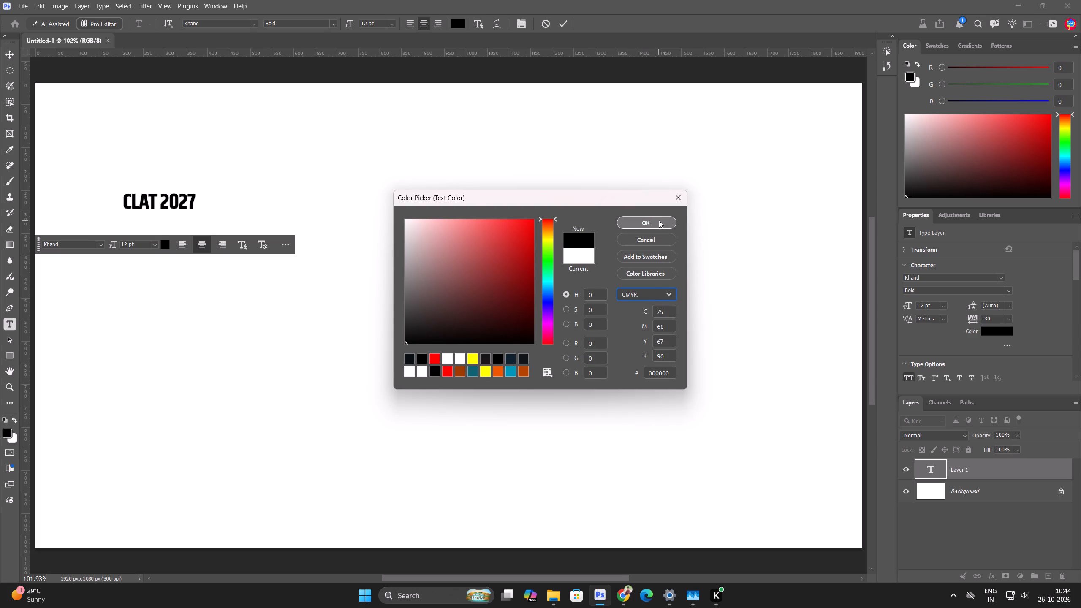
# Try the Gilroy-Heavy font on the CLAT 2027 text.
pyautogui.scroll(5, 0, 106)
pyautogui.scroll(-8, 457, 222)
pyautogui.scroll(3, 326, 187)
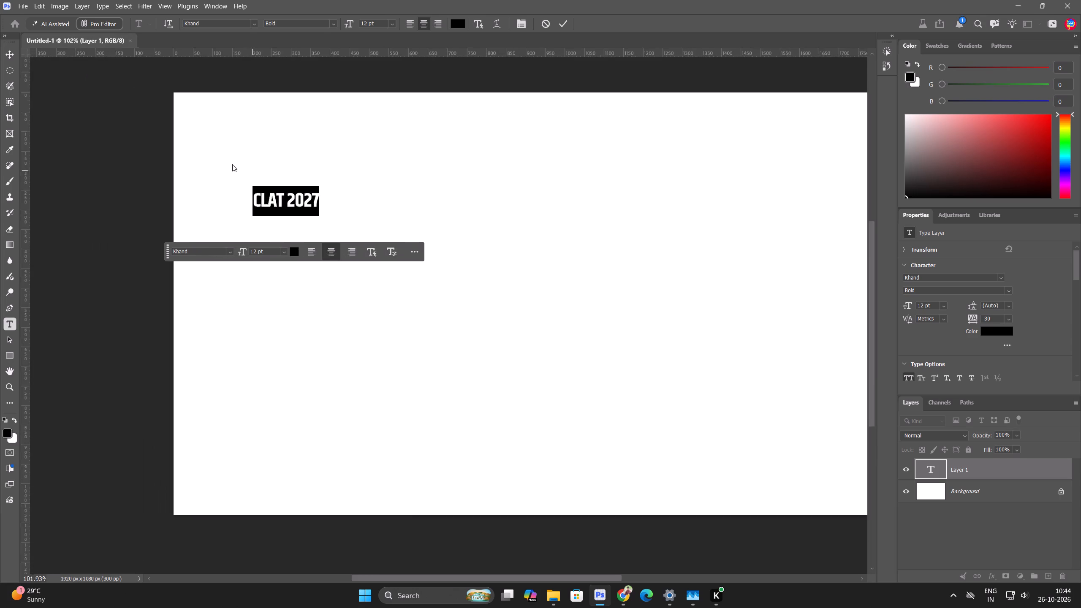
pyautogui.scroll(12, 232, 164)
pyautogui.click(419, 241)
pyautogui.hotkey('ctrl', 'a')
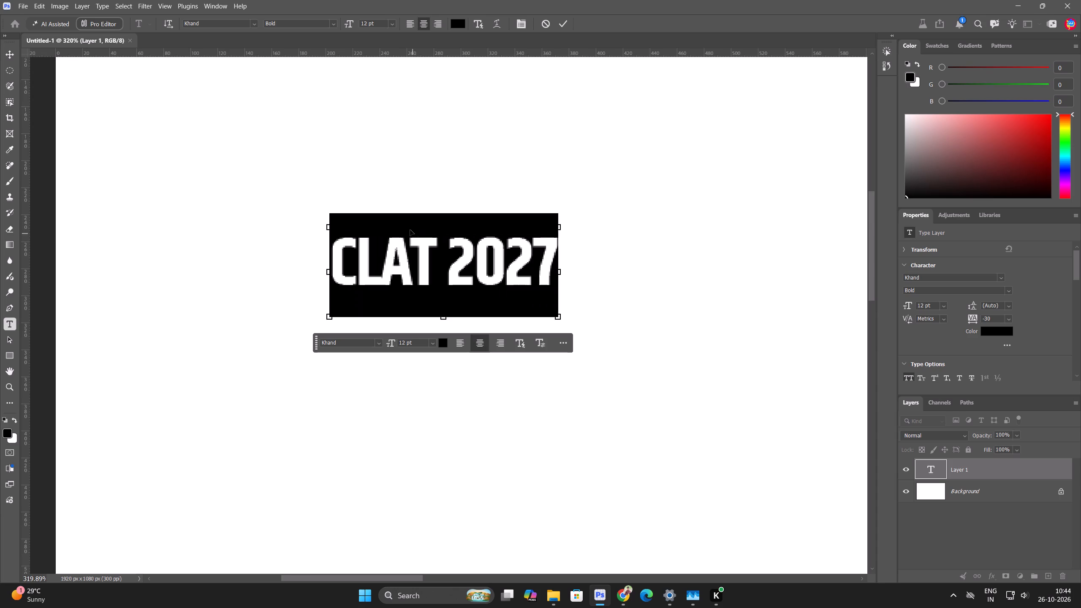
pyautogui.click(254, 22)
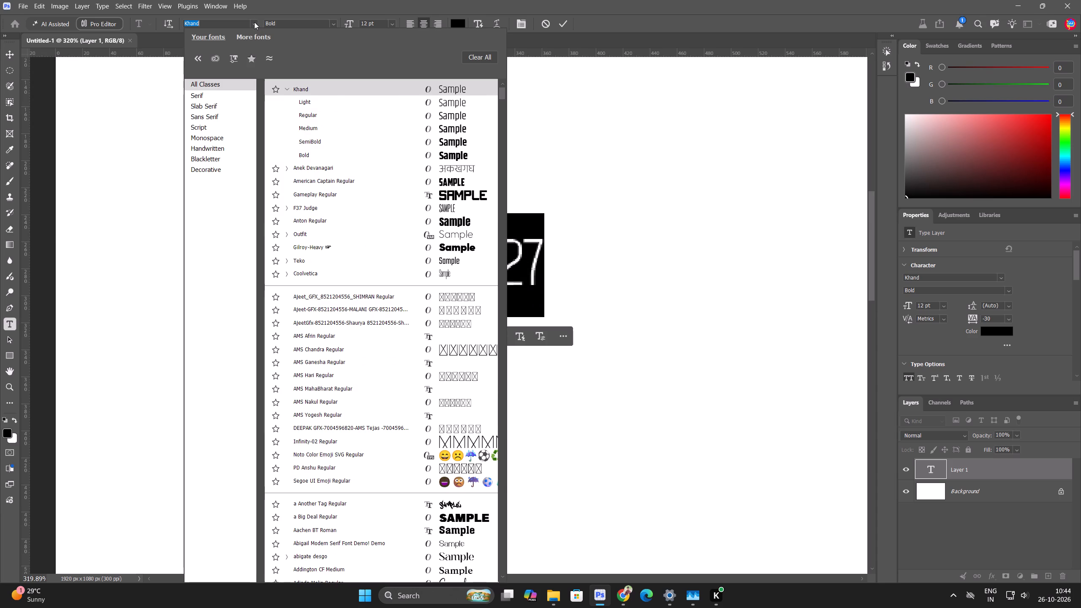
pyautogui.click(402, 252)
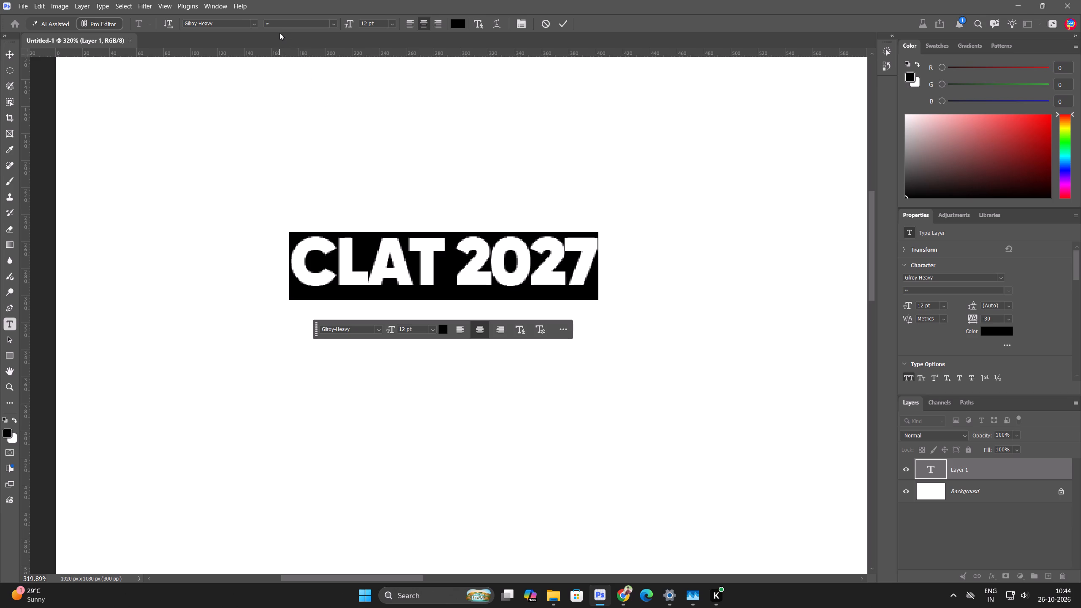
# Search the fonts for "out" and set the CLAT 2027 text to Outfit Black.
pyautogui.click(257, 23)
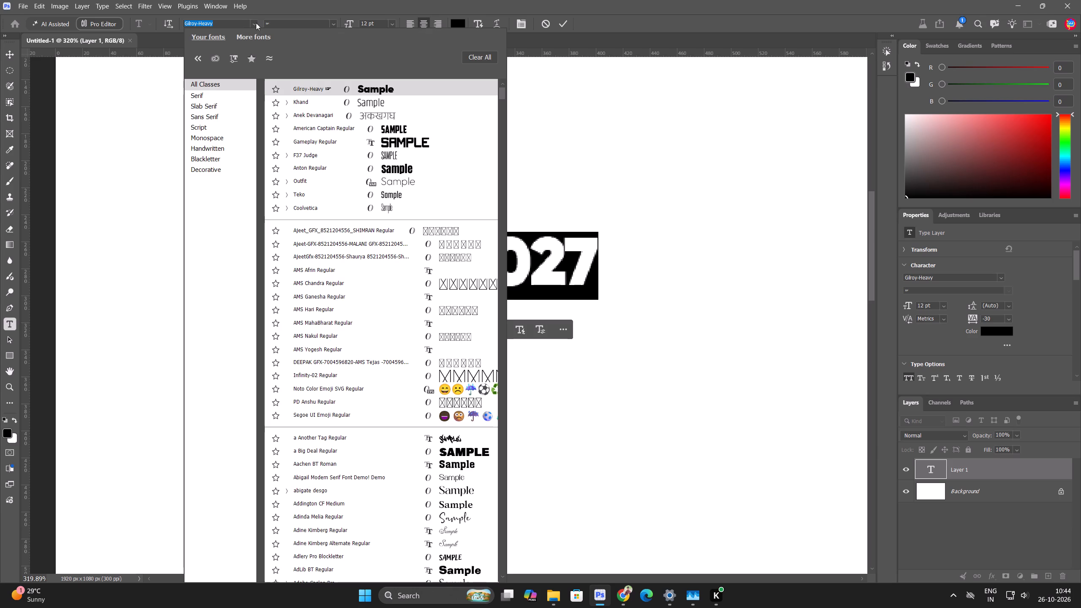
pyautogui.write('out')
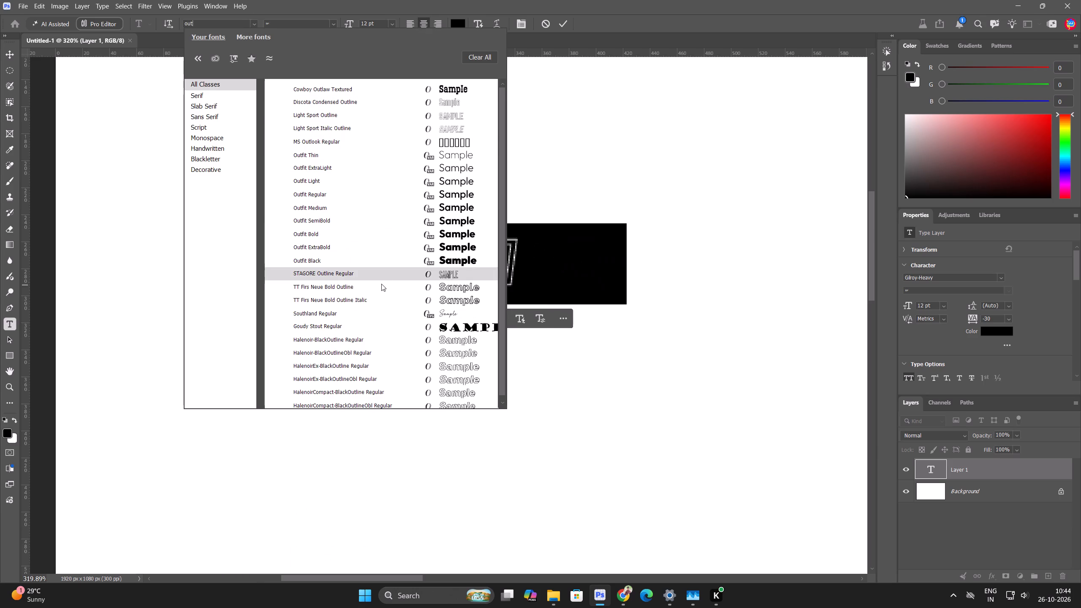
pyautogui.click(390, 264)
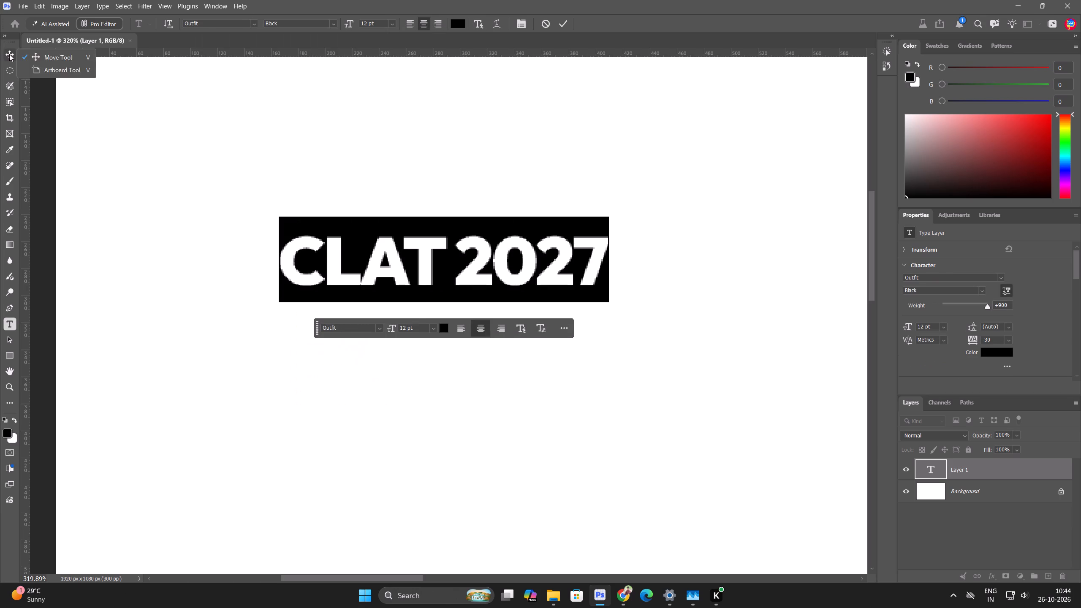
pyautogui.click(9, 54)
# Scale the CLAT 2027 text up proportionally to about 207%, giving a size of about 24.88 pt.
pyautogui.scroll(-12, 372, 179)
pyautogui.scroll(1, 427, 212)
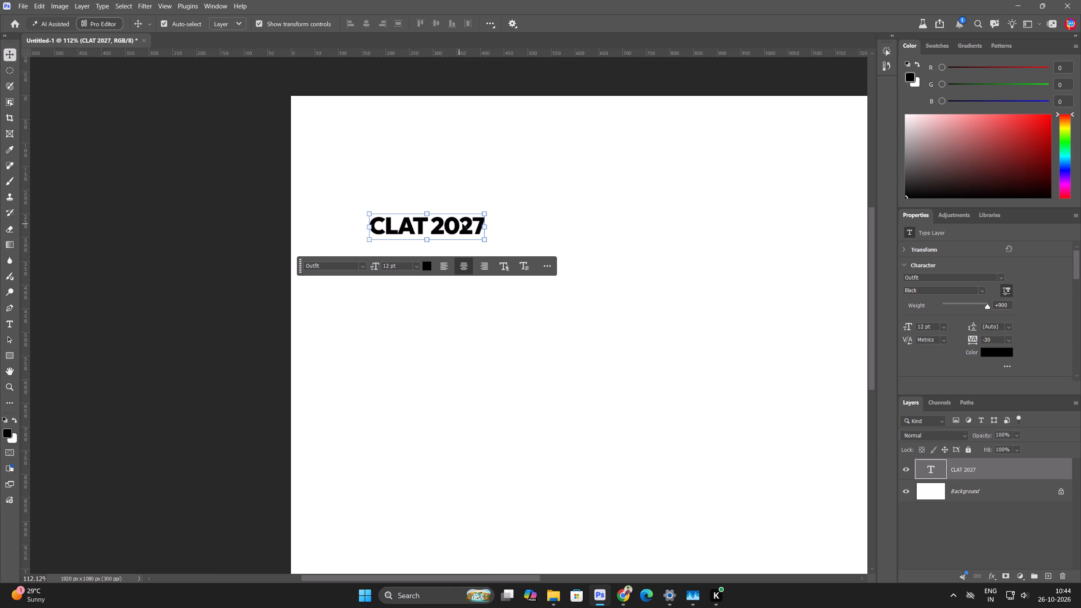
pyautogui.moveTo(492, 231); pyautogui.dragTo(543, 231)
pyautogui.hotkey('ctrl', 'z')
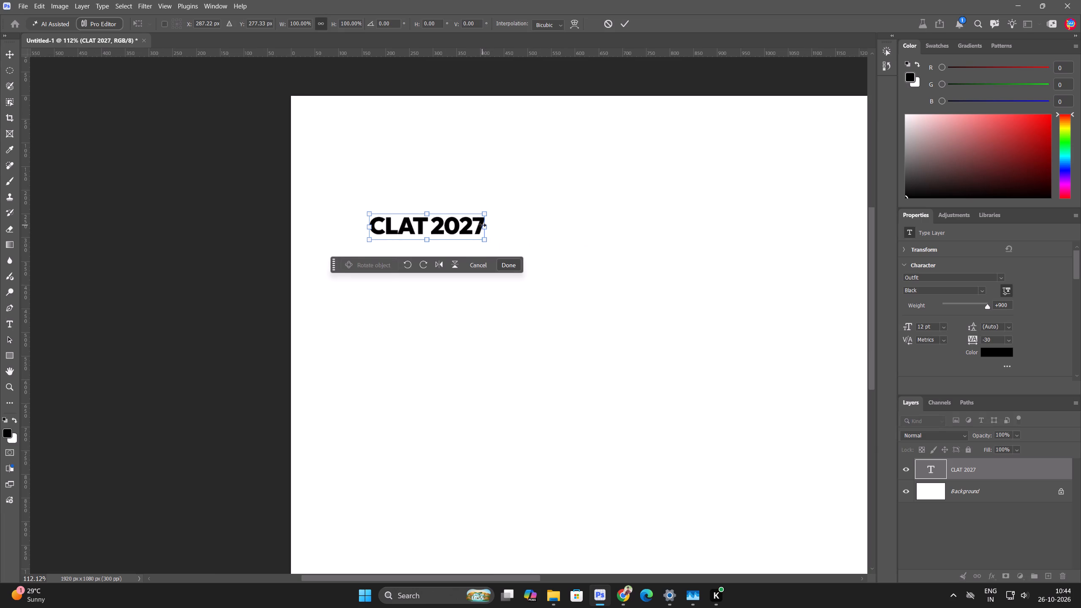
pyautogui.moveTo(489, 227); pyautogui.dragTo(613, 223)
pyautogui.scroll(-6, 66, 111)
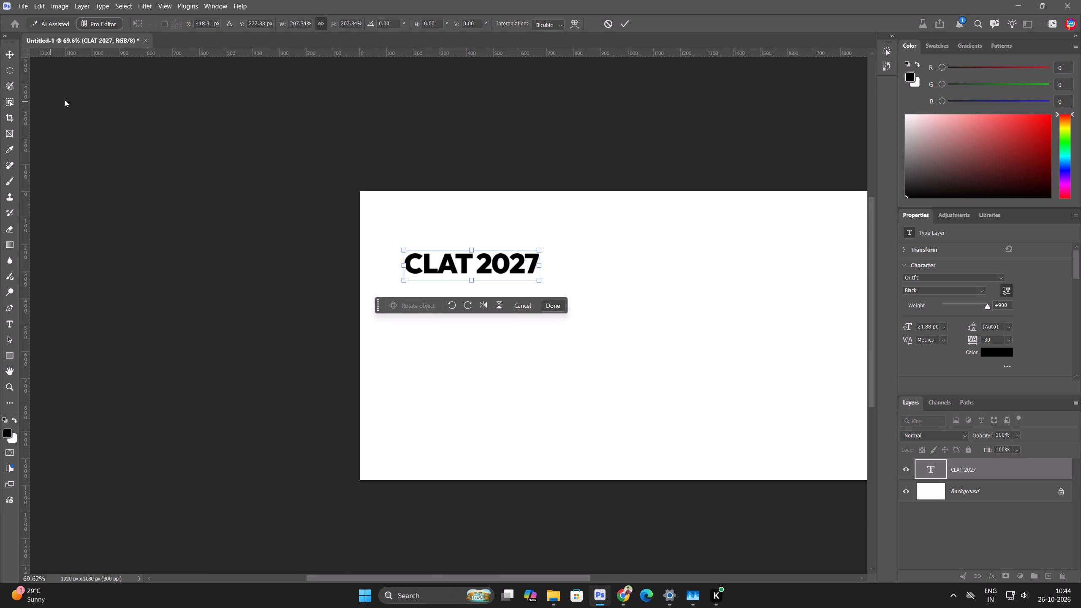
pyautogui.click(632, 18)
pyautogui.click(625, 24)
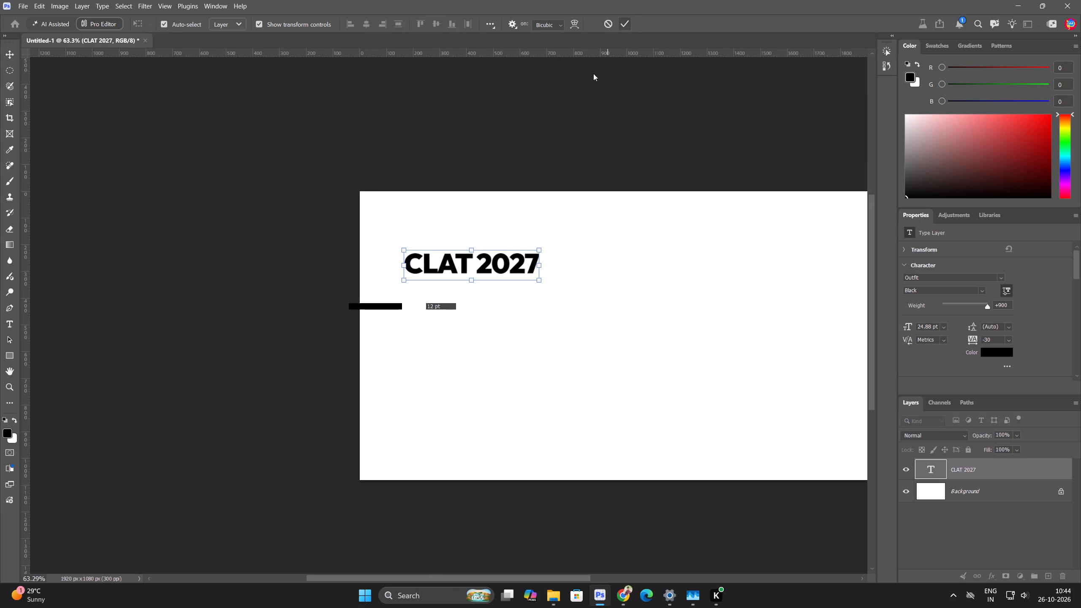
# Move the CLAT 2027 text up near the canvas's top edge, in its left half.
pyautogui.moveTo(500, 268); pyautogui.dragTo(529, 212)
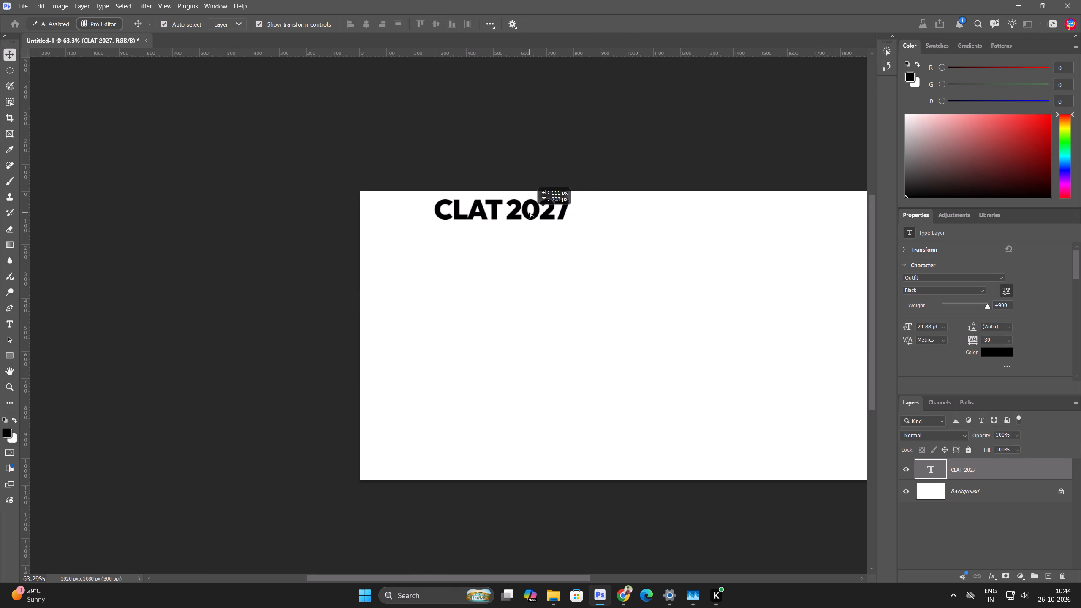
pyautogui.moveTo(529, 212); pyautogui.dragTo(526, 215)
pyautogui.click(549, 155)
pyautogui.hotkey('ctrl', '0')
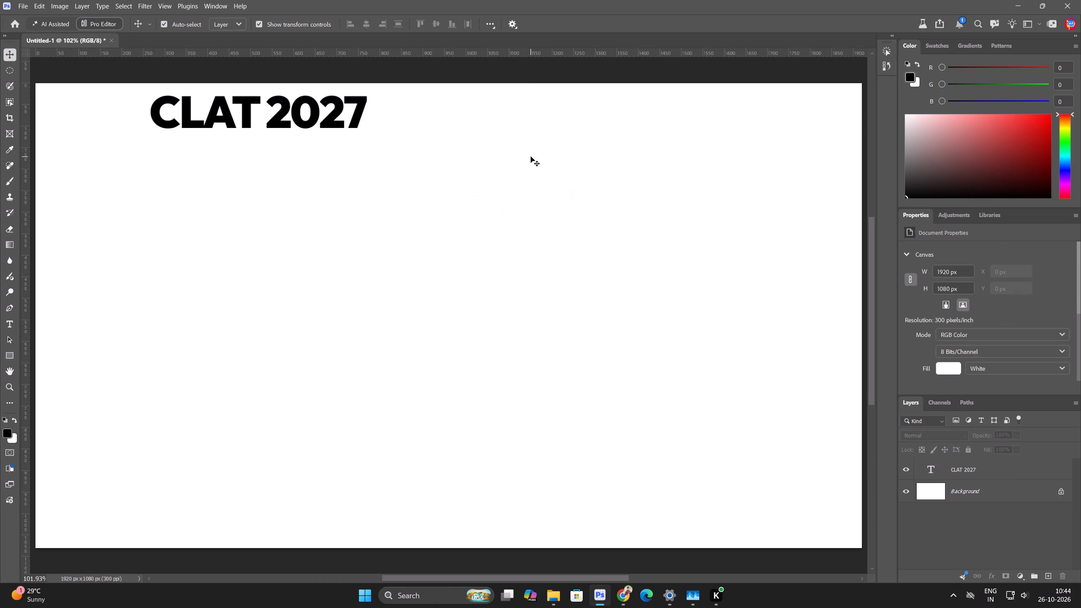
pyautogui.moveTo(297, 119); pyautogui.dragTo(299, 127)
# Switch to the LPT Design Sheet and copy the line "CRITICAL REASONING" from the Session 01 topic cell.
pyautogui.hotkey('alt', 'Tab')
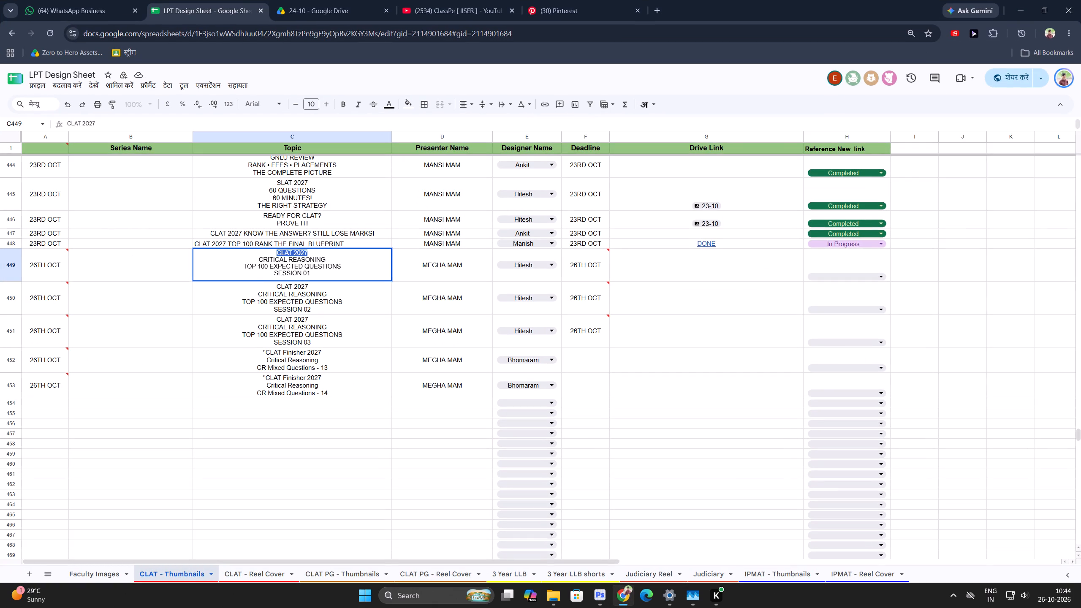
pyautogui.moveTo(250, 260); pyautogui.dragTo(383, 255)
pyautogui.hotkey('ctrl', 'c')
pyautogui.hotkey('ctrl', 'c')
pyautogui.moveTo(1025, 0); pyautogui.dragTo(1001, 5)
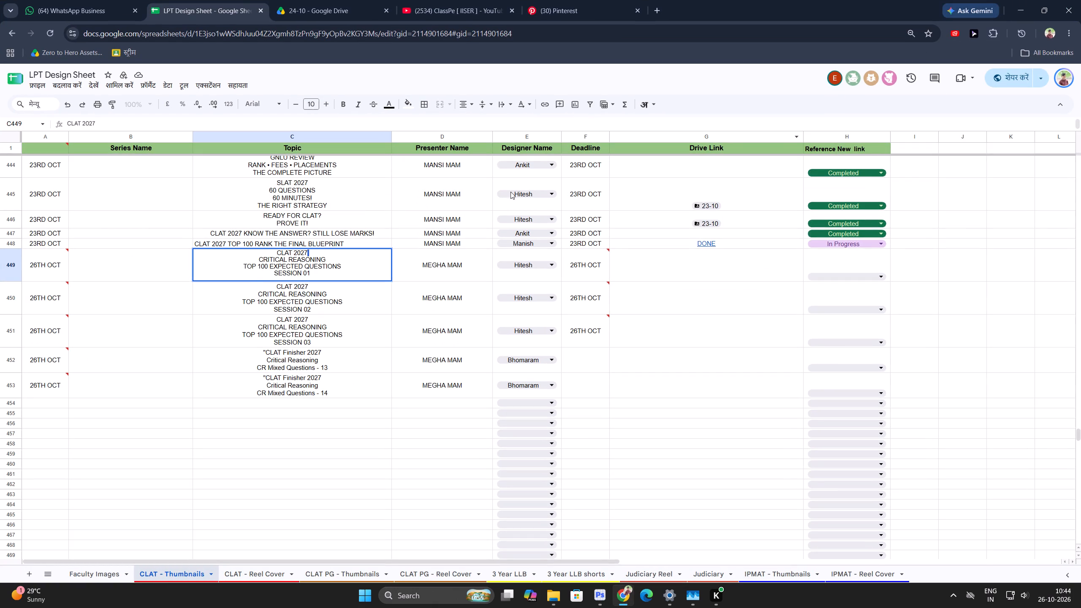
# Switch to Photoshop, duplicate the CLAT 2027 text just below the original, and try to replace the duplicate's wording with the copied line.
pyautogui.hotkey('alt', 'Tab')
pyautogui.keyDown('alt'); pyautogui.moveTo(334, 122); pyautogui.dragTo(334, 176); pyautogui.keyUp('alt')
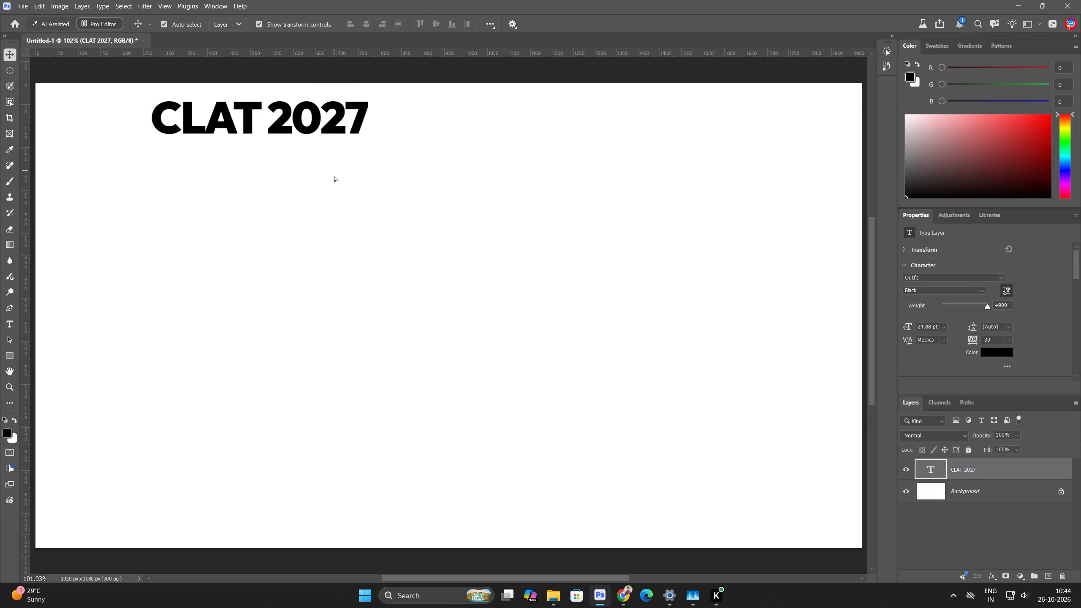
pyautogui.keyDown('alt'); pyautogui.moveTo(334, 176); pyautogui.dragTo(334, 178); pyautogui.keyUp('alt')
pyautogui.doubleClick(334, 178)
pyautogui.hotkey('ctrl', 'v')
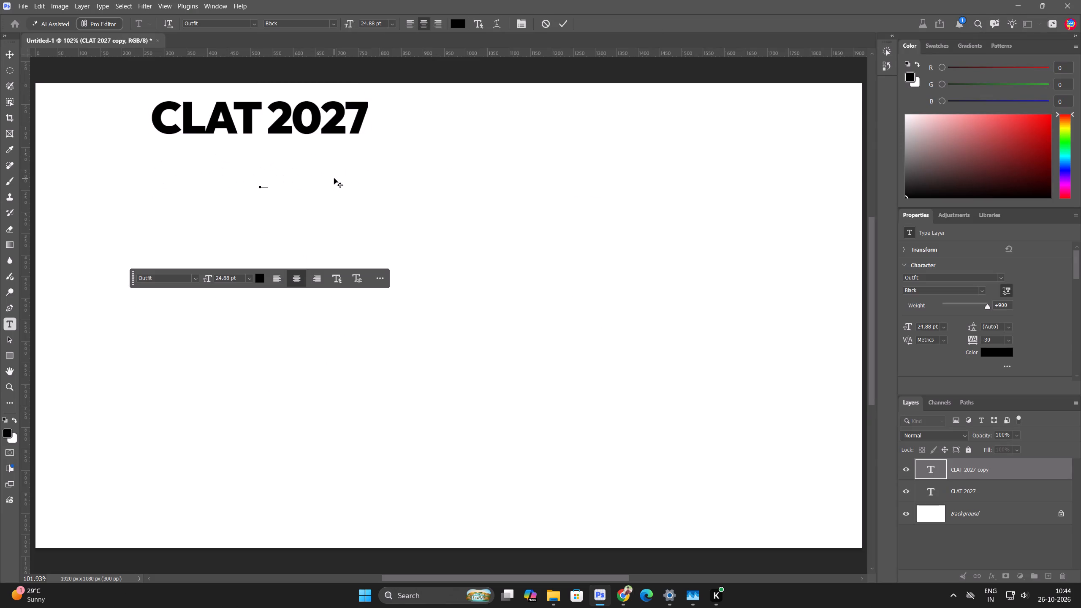
pyautogui.hotkey('ctrl', 'a')
# Switch to the LPT Design Sheet and copy the line "CRITICAL REASONING" from the Session 01 topic cell.
pyautogui.hotkey('alt', 'Tab')
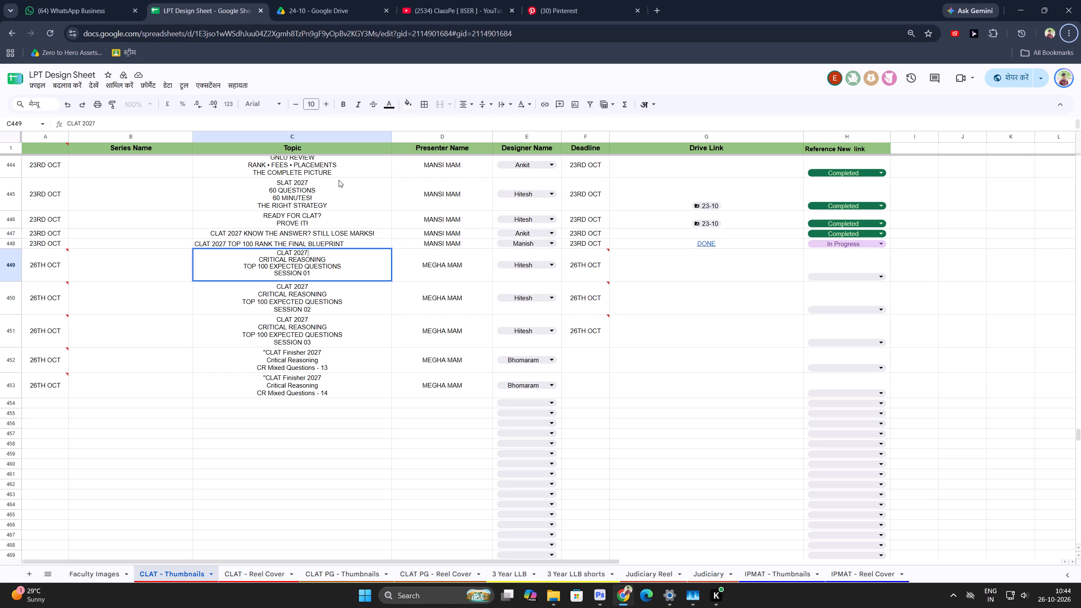
pyautogui.doubleClick(337, 261)
pyautogui.moveTo(333, 261); pyautogui.dragTo(293, 263)
pyautogui.moveTo(293, 263); pyautogui.dragTo(258, 258)
pyautogui.hotkey('ctrl', 'z')
pyautogui.moveTo(255, 258); pyautogui.dragTo(357, 258)
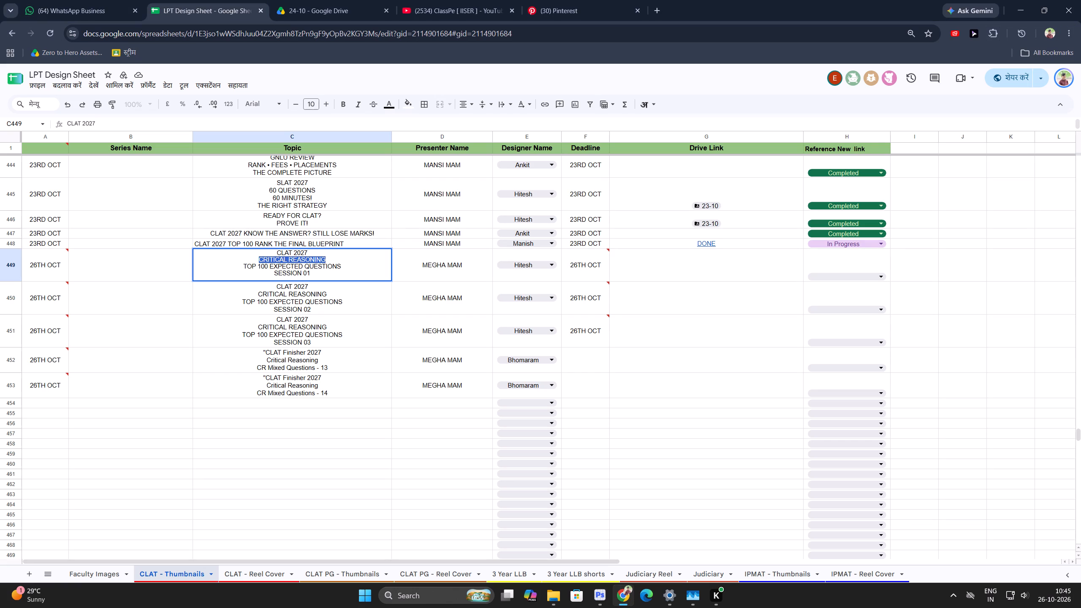
pyautogui.moveTo(357, 258); pyautogui.dragTo(361, 258)
pyautogui.hotkey('ctrl', 'c')
# Switch to Photoshop, fill the duplicated text with "CRITICAL REASONING", and shift it sideways so it fits inside the canvas below CLAT 2027.
pyautogui.hotkey('alt', 'Tab')
pyautogui.hotkey('ctrl', 'v')
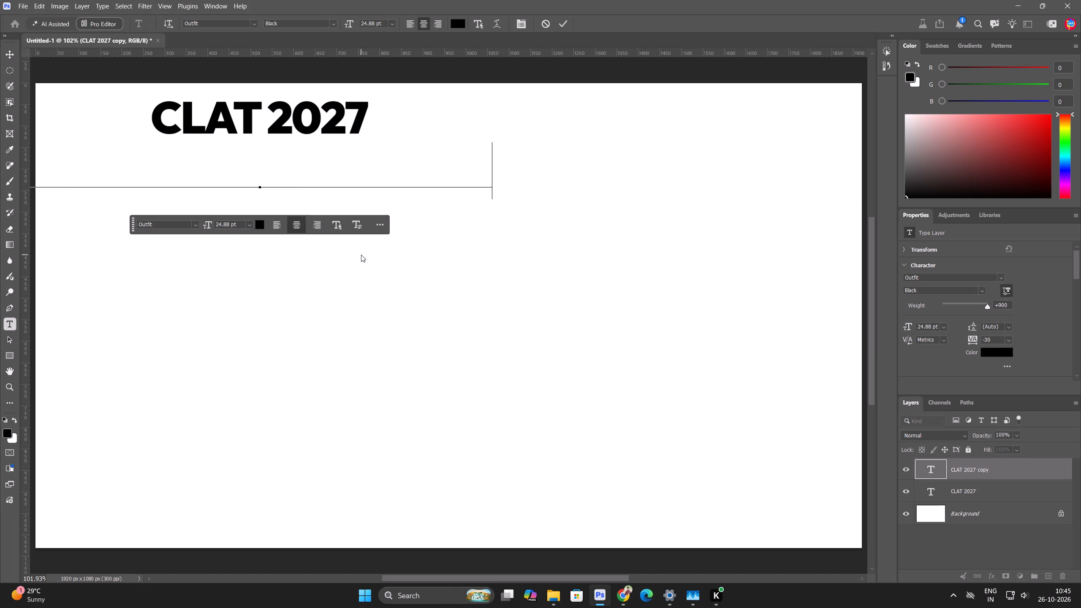
pyautogui.hotkey('ctrl', 'a')
pyautogui.click(4, 56)
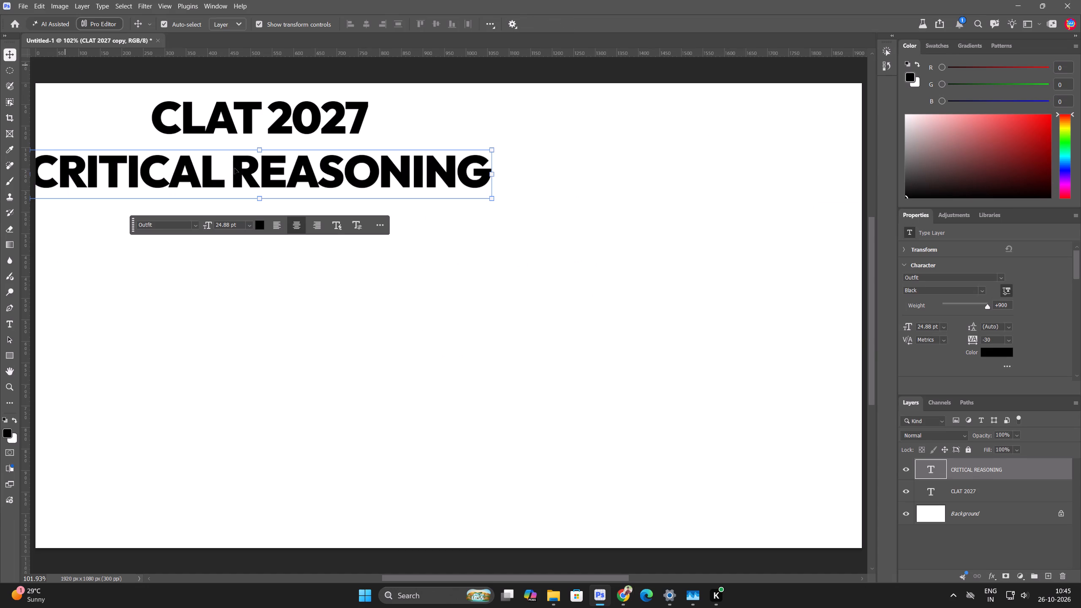
pyautogui.moveTo(234, 168); pyautogui.dragTo(260, 168)
# Switch to the LPT Design Sheet and copy the line "TOP 100 EXPECTED QUESTIONS" from the Session 01 topic cell.
pyautogui.hotkey('alt', 'Tab')
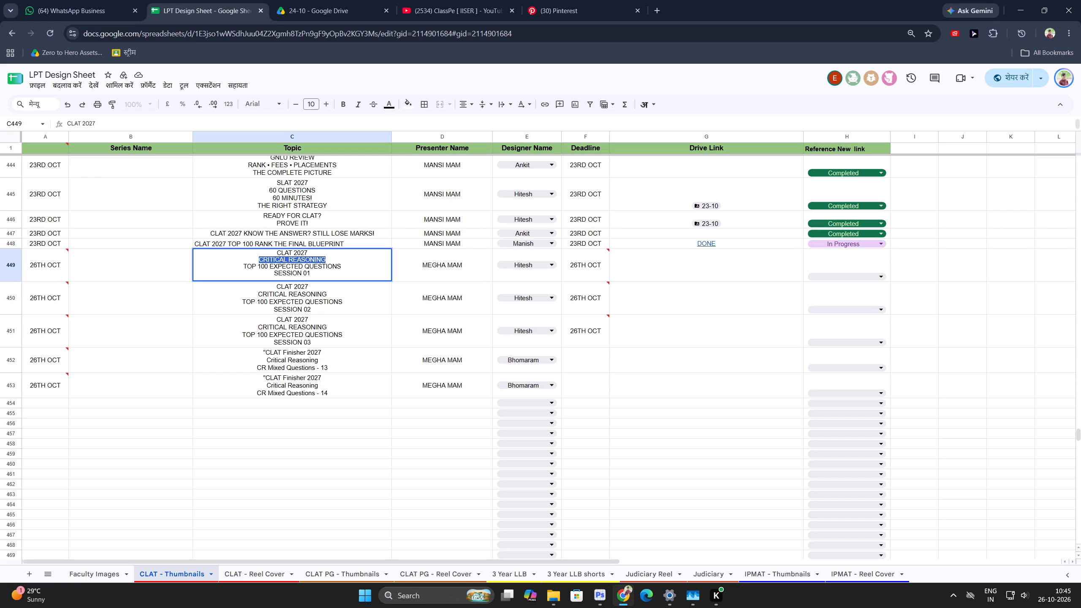
pyautogui.moveTo(227, 269); pyautogui.dragTo(362, 269)
pyautogui.hotkey('ctrl', 'c')
# Switch to Photoshop, duplicate the CRITICAL REASONING text directly below itself, and replace the duplicate's wording with "TOP 100 EXPECTED QUESTIONS".
pyautogui.hotkey('alt', 'Tab')
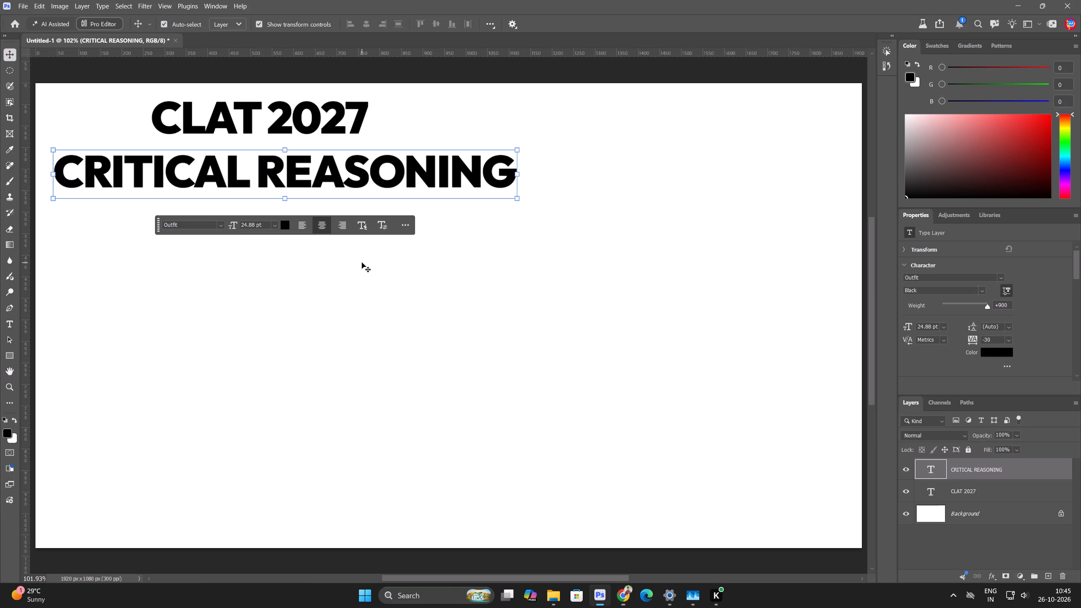
pyautogui.keyDown('alt'); pyautogui.moveTo(356, 186); pyautogui.dragTo(355, 236); pyautogui.keyUp('alt')
pyautogui.doubleClick(355, 236)
pyautogui.click(353, 234)
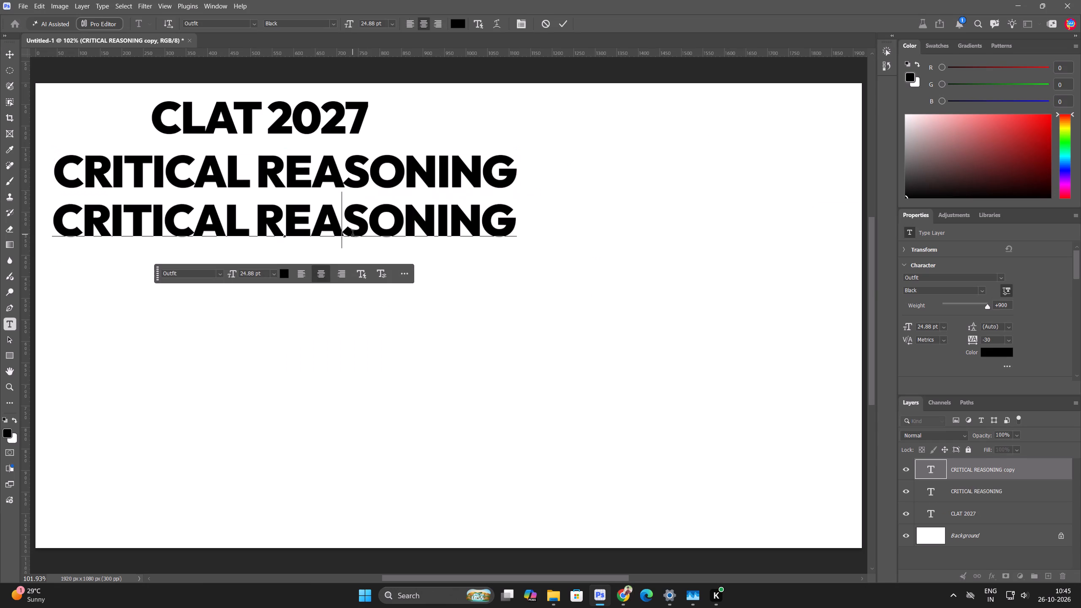
pyautogui.hotkey('ctrl', 'a')
pyautogui.hotkey('ctrl', 'v')
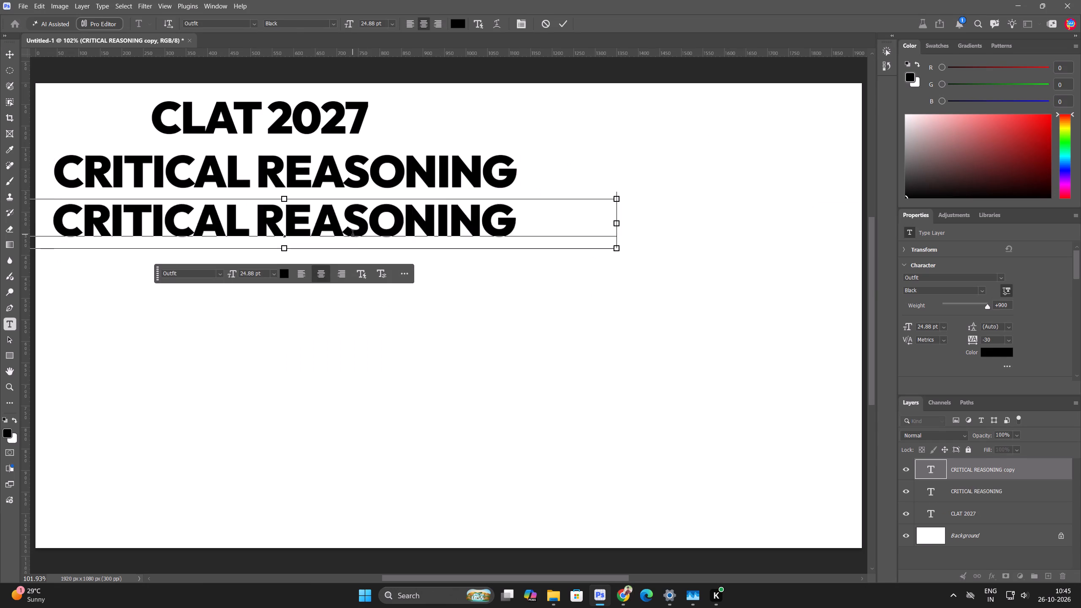
# Switch to the LPT Design Sheet and copy the line "SESSION 01" from the Session 01 topic cell.
pyautogui.hotkey('alt', 'Tab')
pyautogui.moveTo(255, 273); pyautogui.dragTo(350, 272)
pyautogui.hotkey('ctrl', 'c')
pyautogui.hotkey('ctrl', 'c')
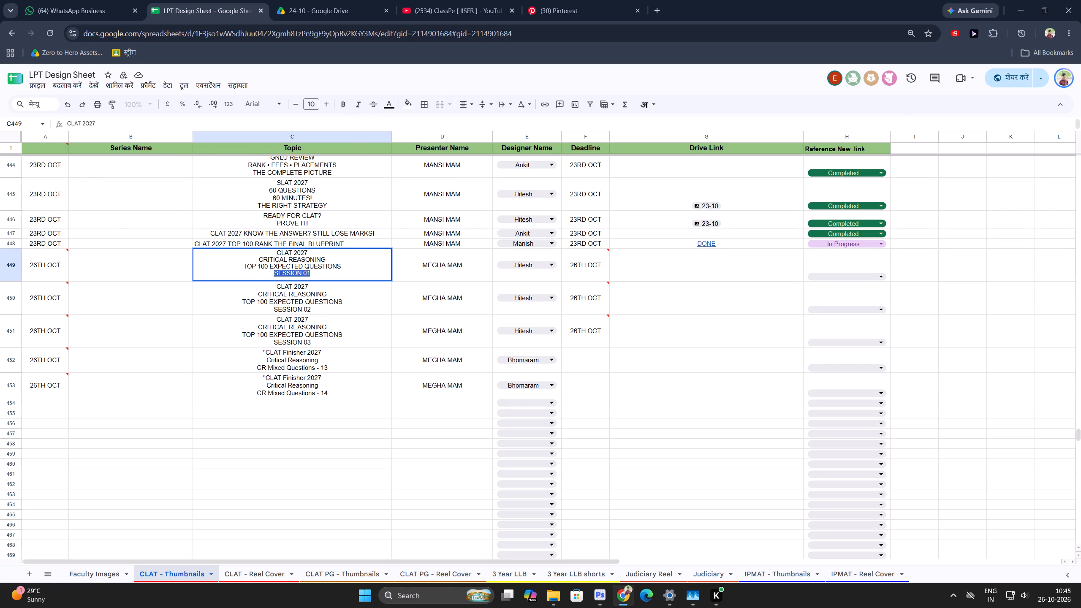
# Switch to Photoshop, duplicate the TOP 100 EXPECTED QUESTIONS text below itself with a gap, and replace the duplicate's wording with "SESSION 01".
pyautogui.hotkey('alt', 'Tab')
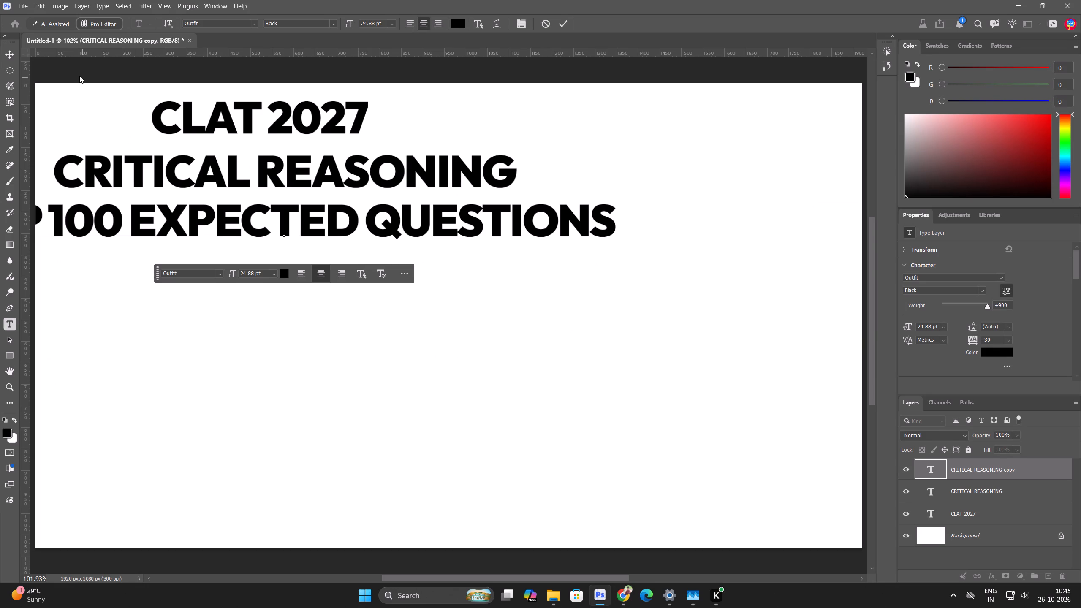
pyautogui.click(11, 55)
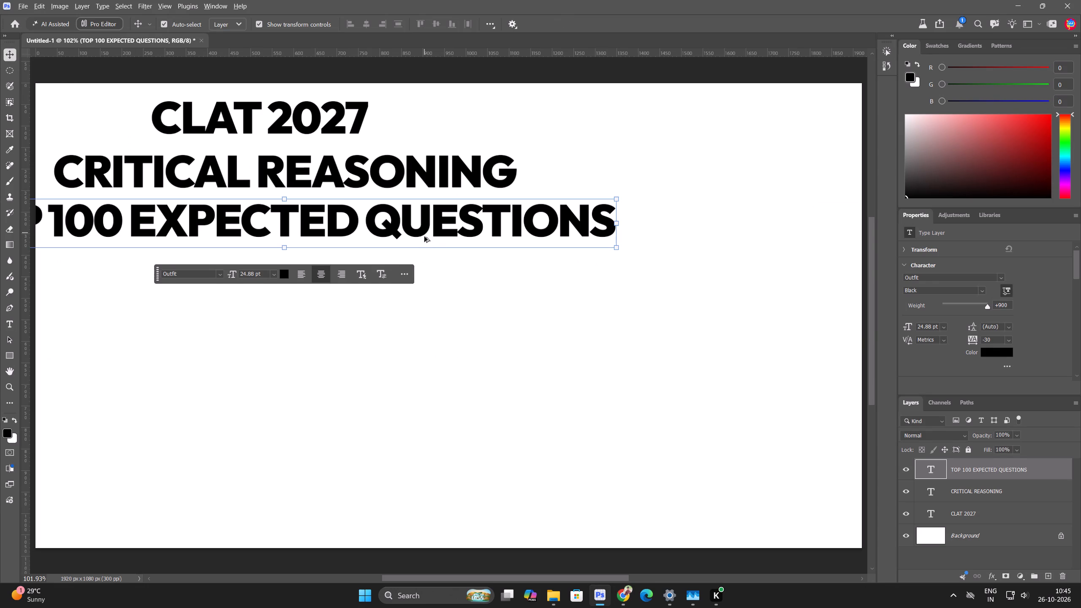
pyautogui.keyDown('alt'); pyautogui.moveTo(424, 240); pyautogui.dragTo(424, 313); pyautogui.keyUp('alt')
pyautogui.keyDown('alt'); pyautogui.moveTo(411, 227); pyautogui.dragTo(407, 304); pyautogui.keyUp('alt')
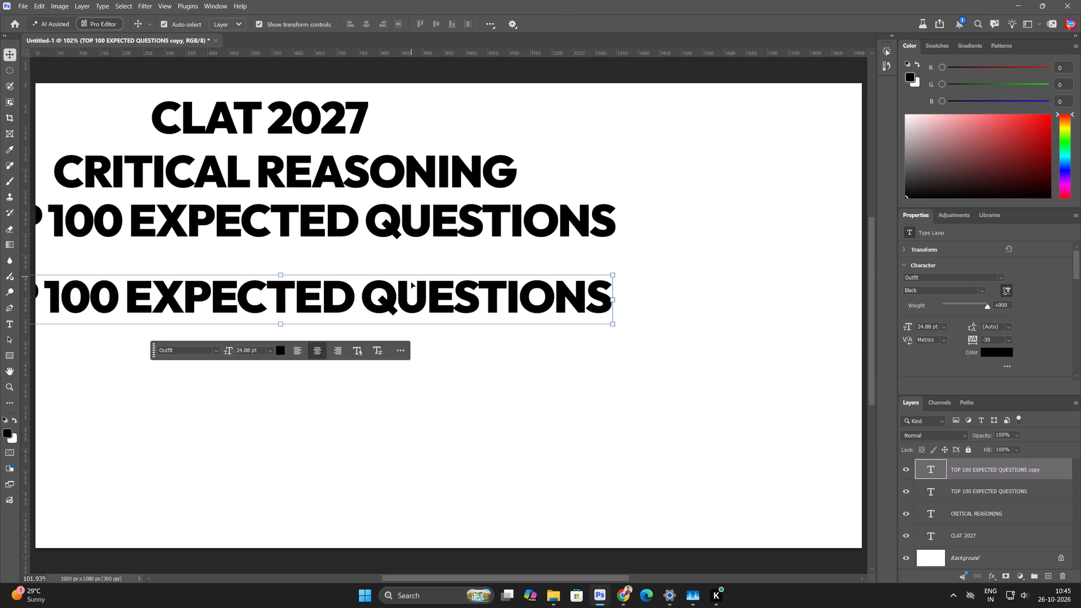
pyautogui.tripleClick(411, 294)
pyautogui.hotkey('ctrl', 'v')
pyautogui.hotkey('ctrl', 'a')
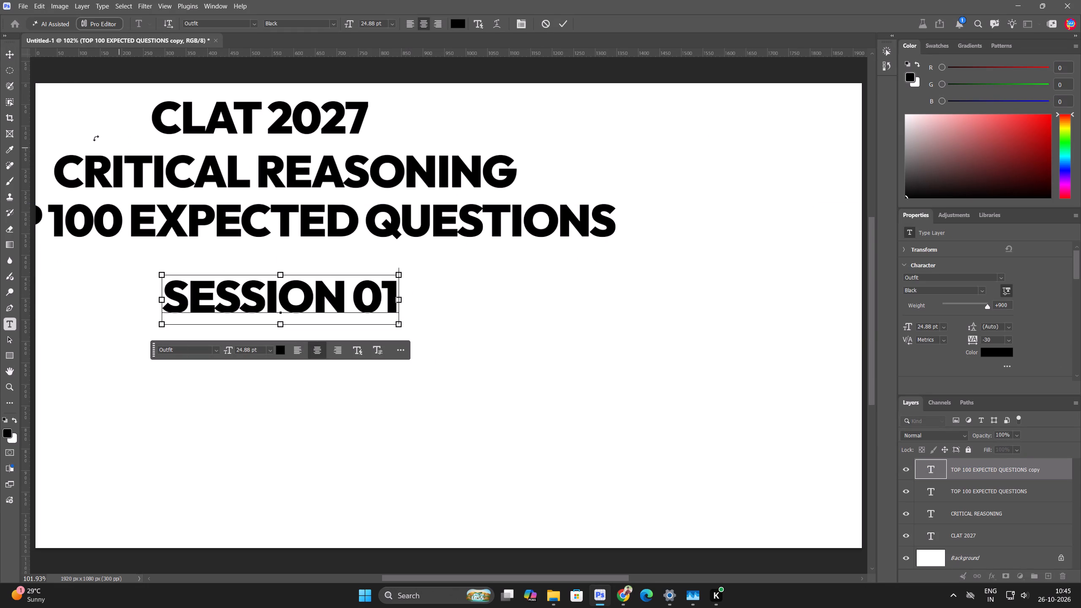
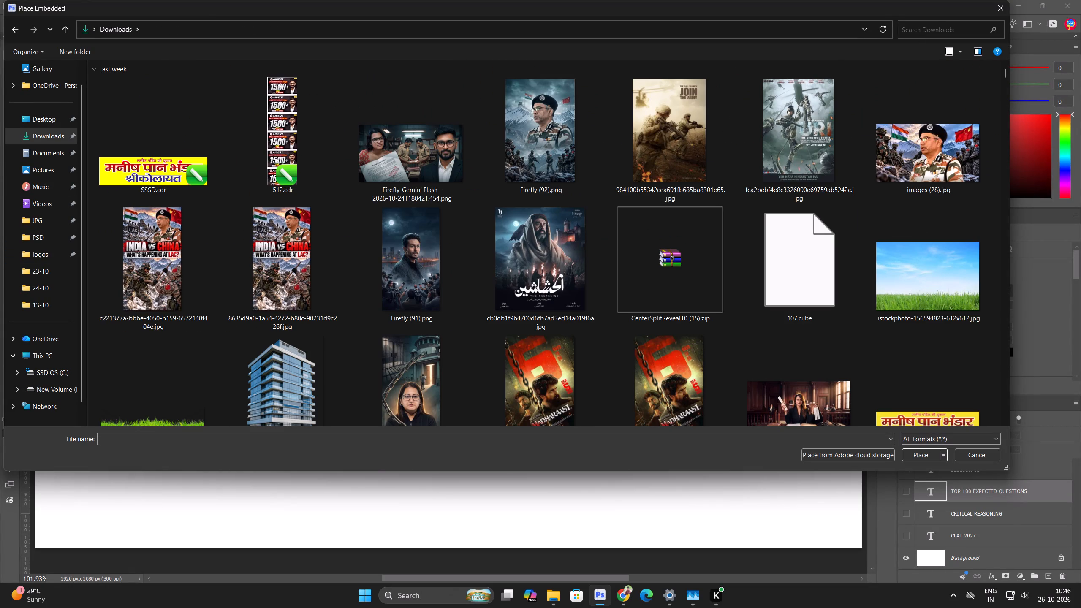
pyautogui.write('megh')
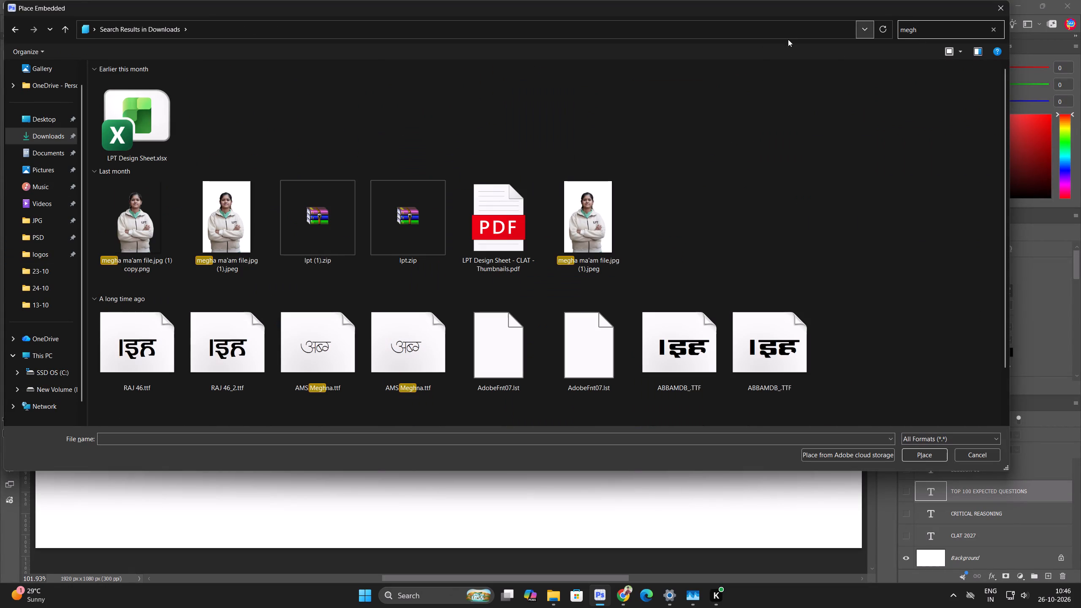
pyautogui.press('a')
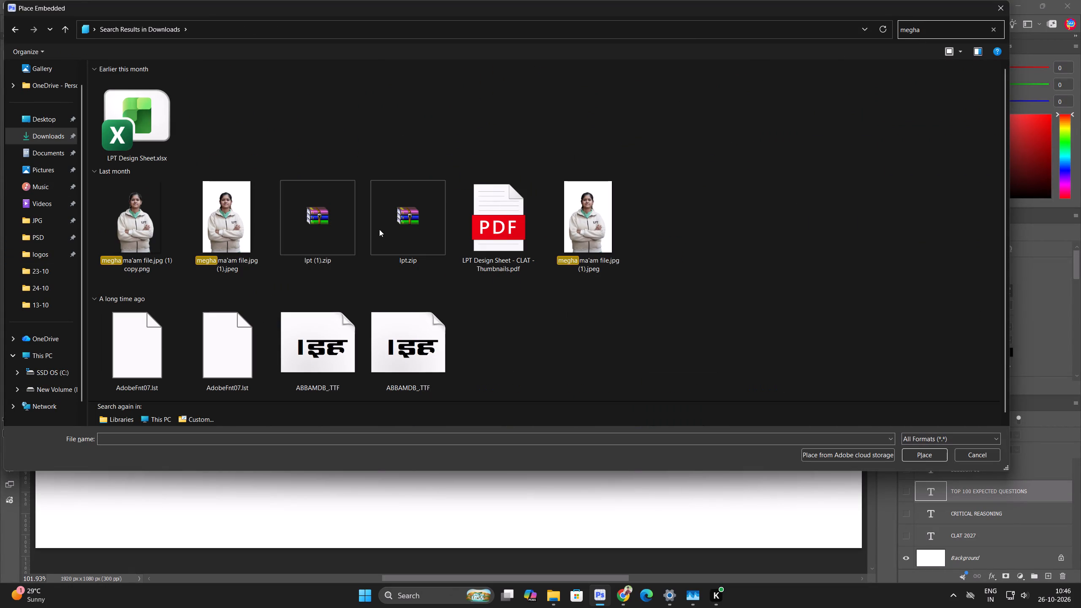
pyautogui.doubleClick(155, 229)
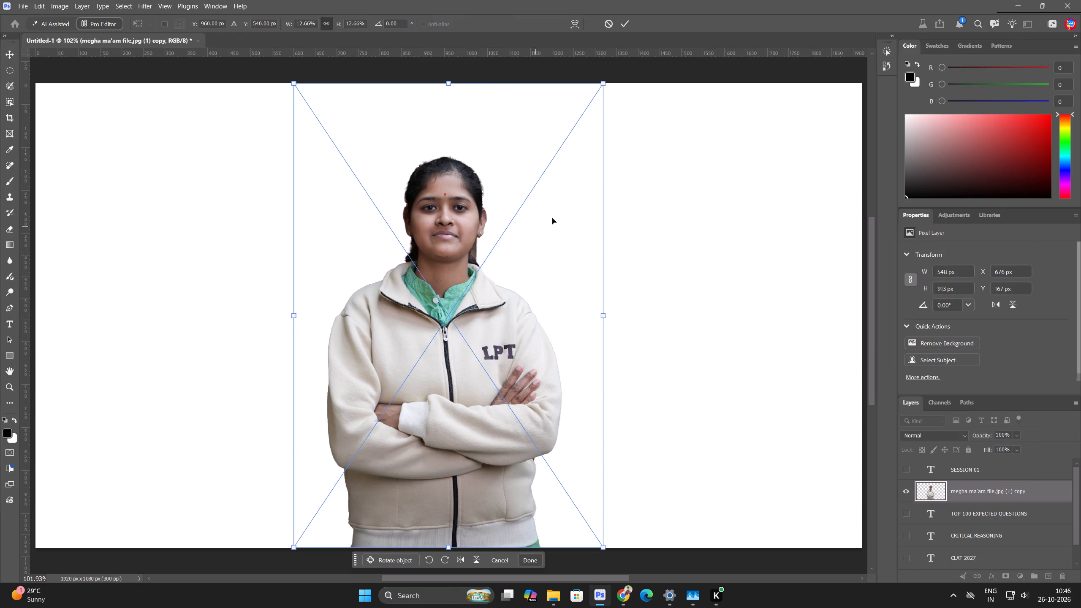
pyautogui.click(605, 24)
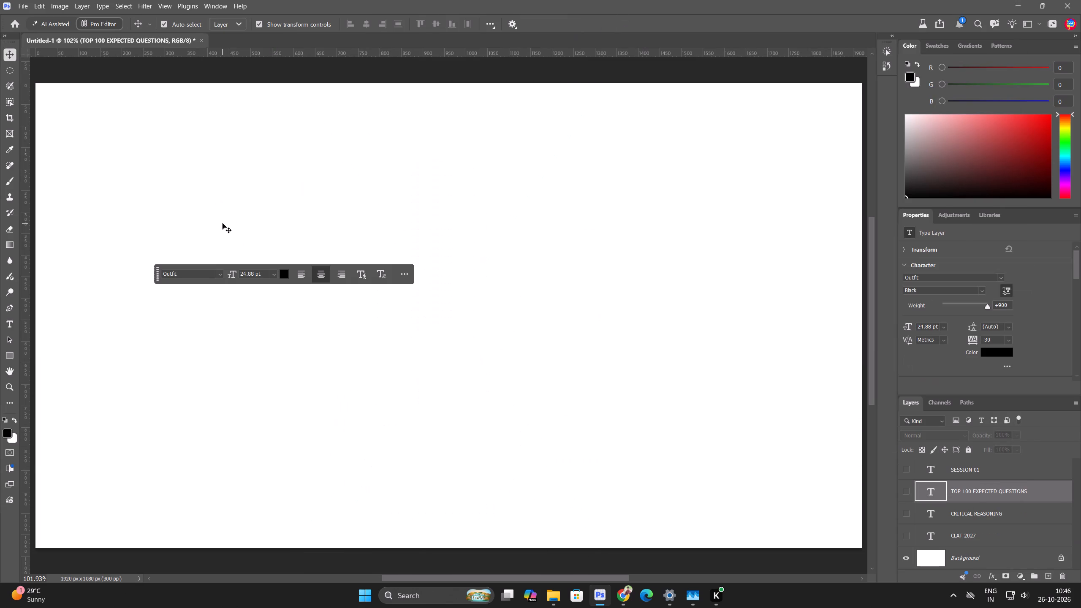
# Start placing an embedded image, search Downloads for "megh", and open the file location of "megha ma'am file.jpg (1) copy.png".
pyautogui.hotkey('ctrl', 'shift', 'm')
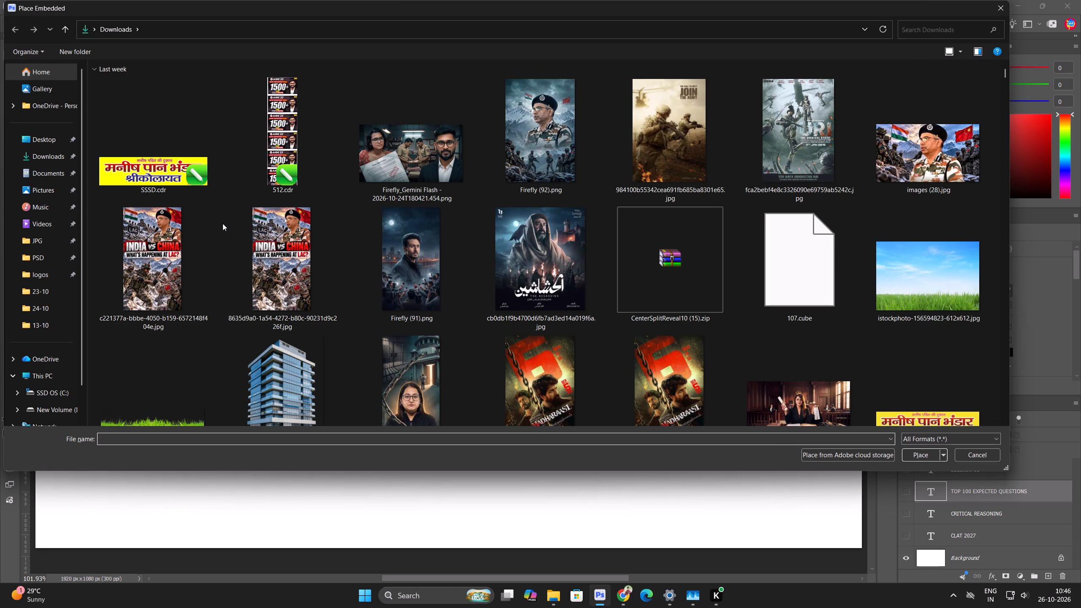
pyautogui.click(978, 31)
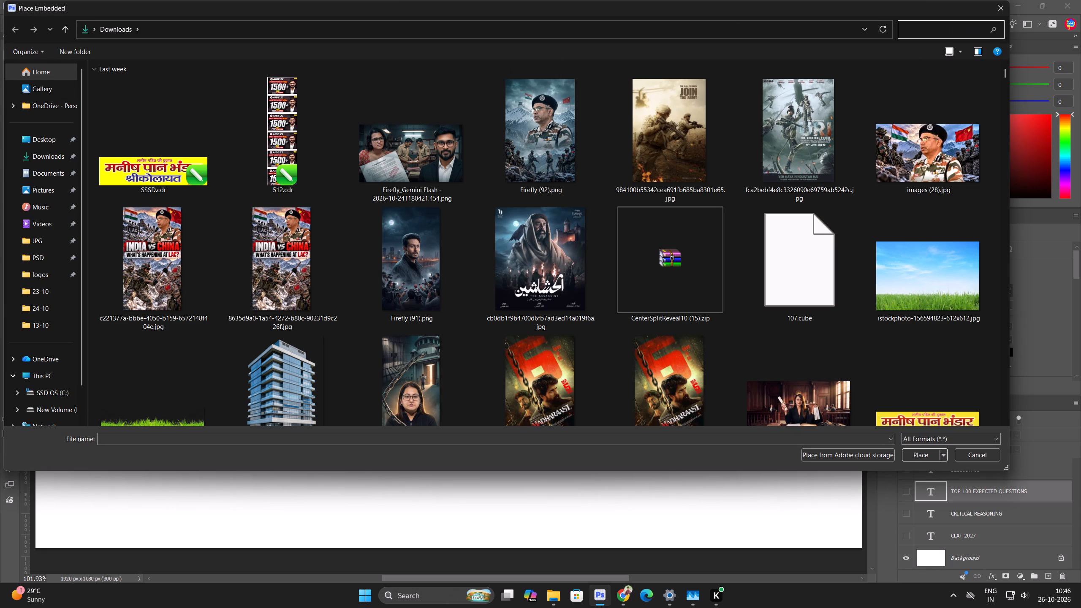
pyautogui.write('megh')
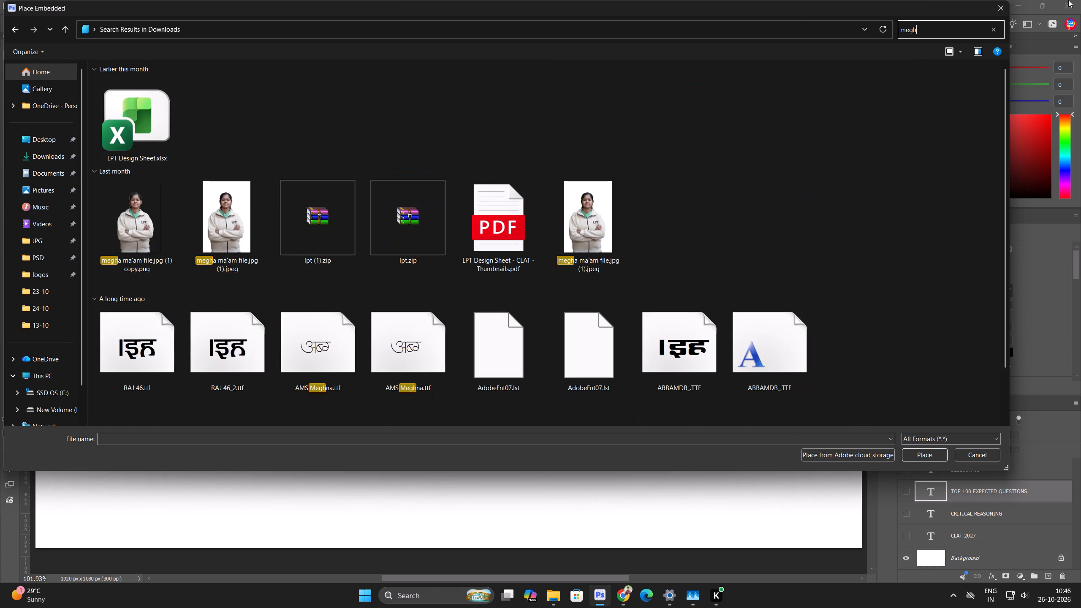
pyautogui.click(153, 234)
pyautogui.rightClick(153, 234)
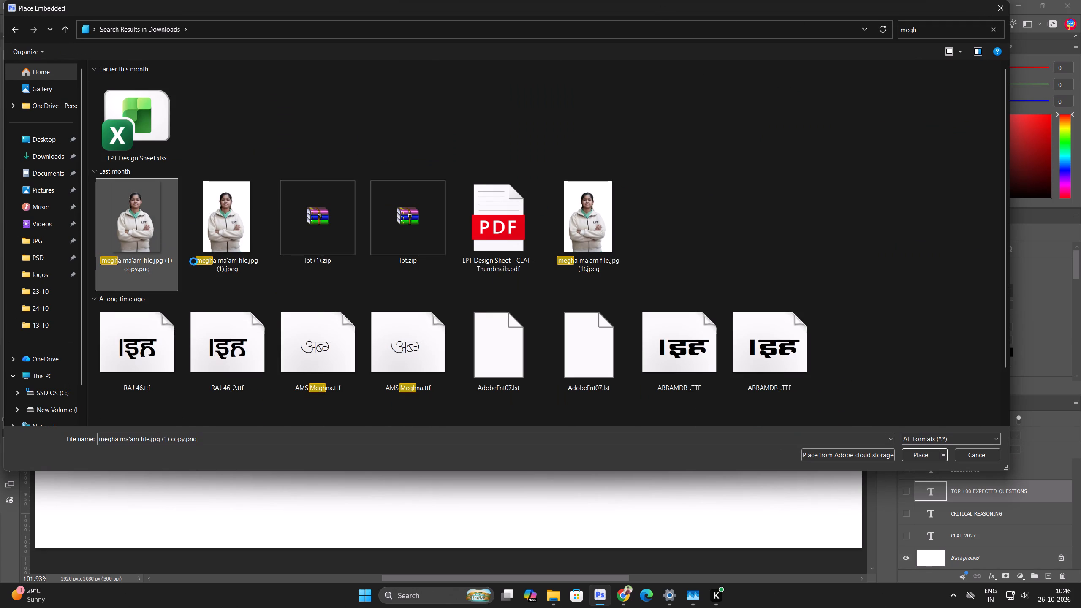
pyautogui.click(231, 559)
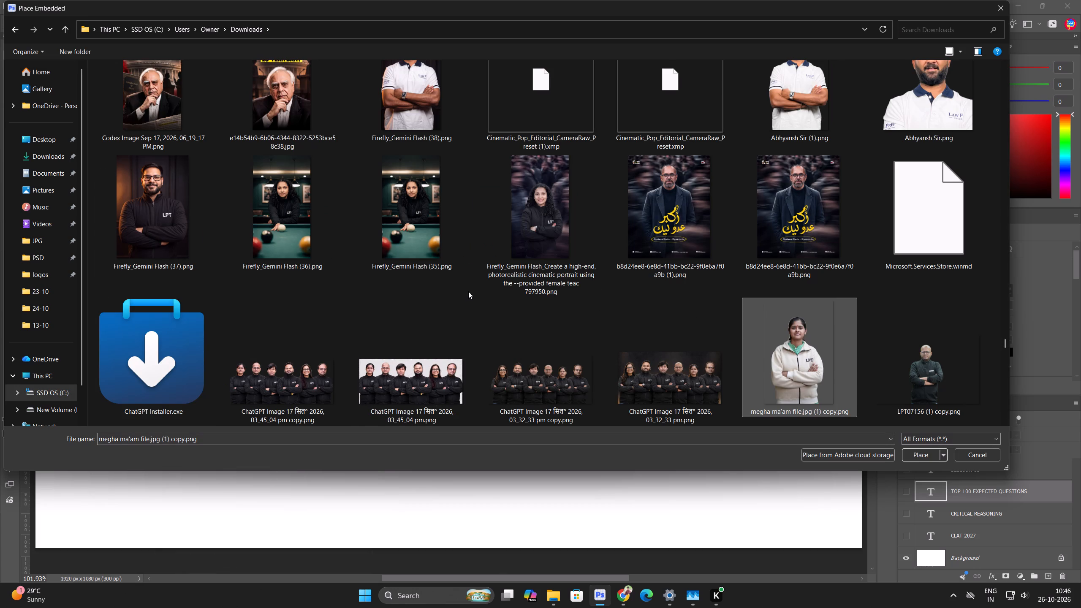
# Browse the Downloads folder around the selected teacher cutout and examine the neighbouring images for one to place in the thumbnail.
pyautogui.scroll(-1, 708, 327)
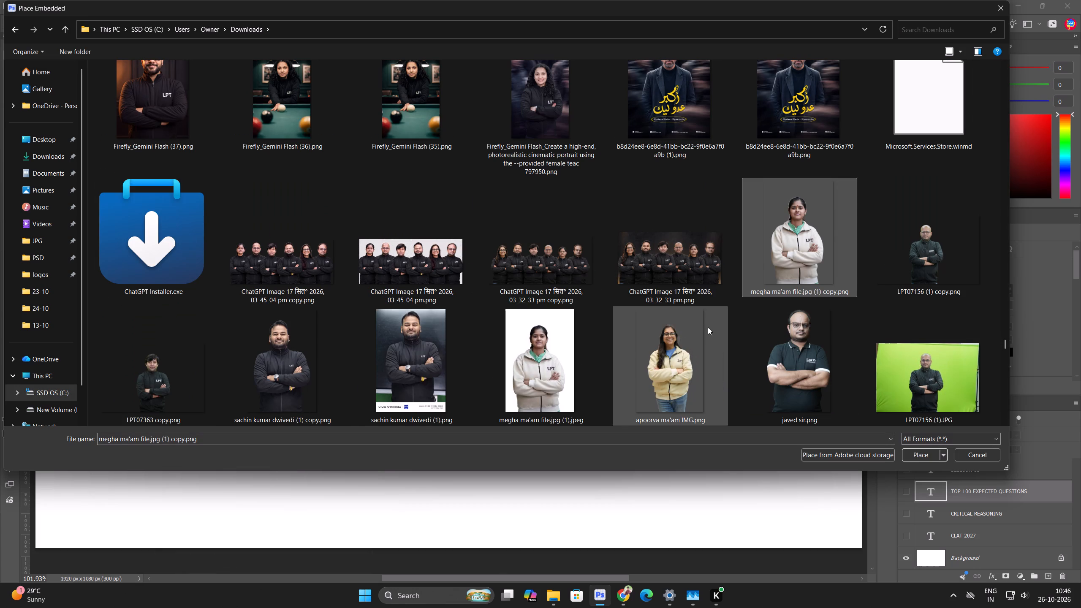
pyautogui.scroll(-2, 708, 327)
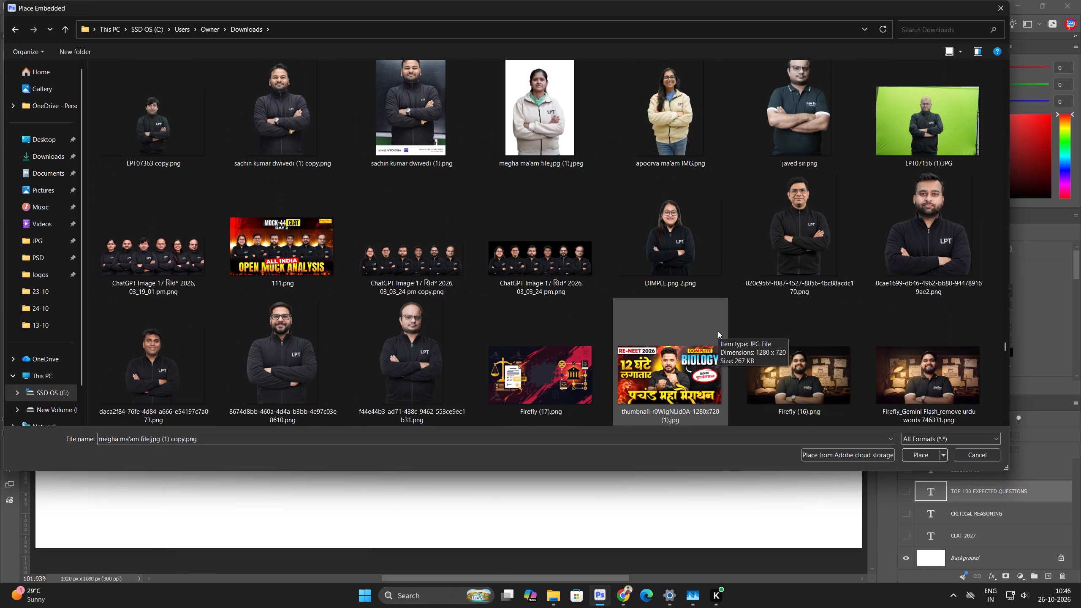
pyautogui.scroll(-3, 718, 331)
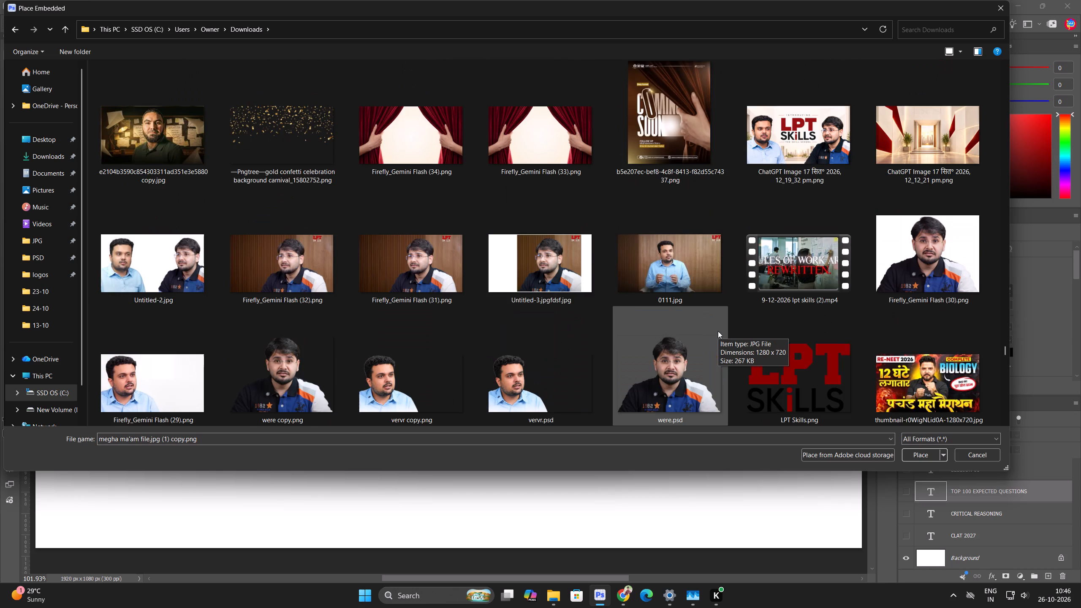
pyautogui.scroll(-2, 718, 331)
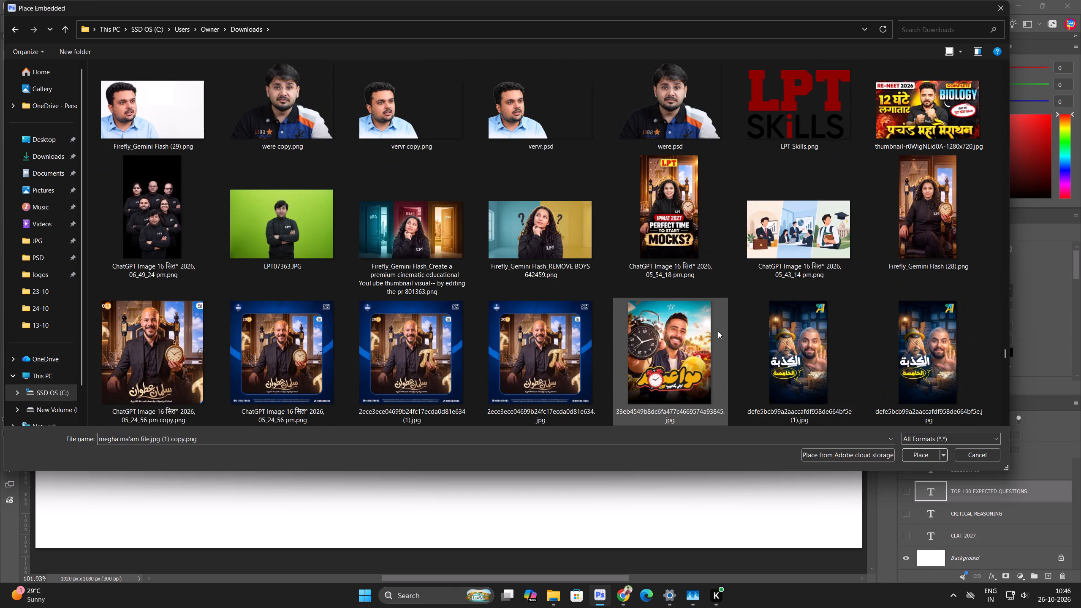
pyautogui.scroll(-2, 718, 331)
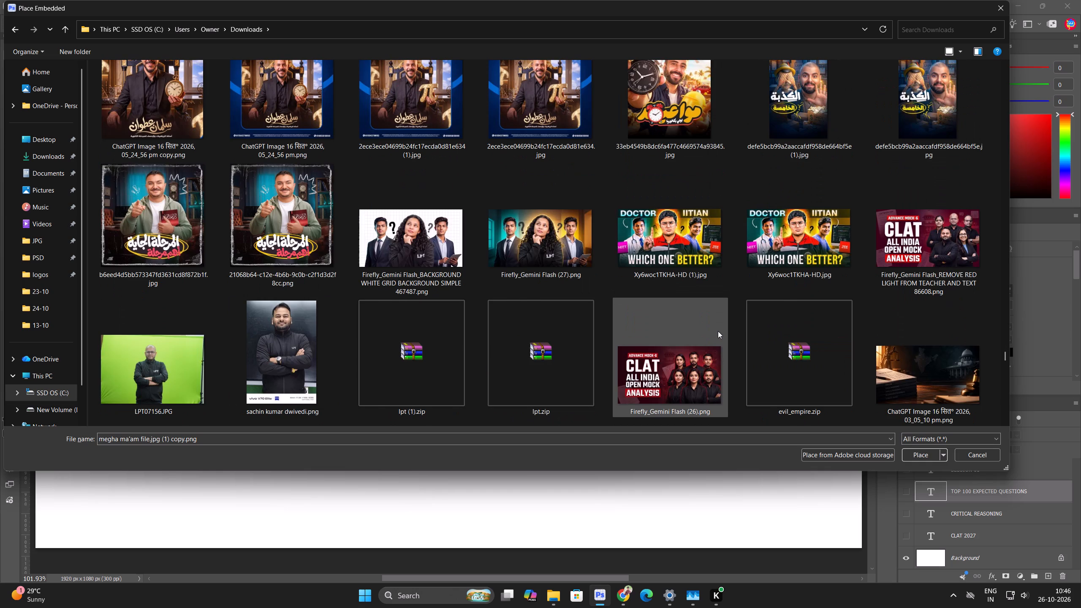
pyautogui.scroll(-1, 718, 331)
pyautogui.scroll(10, 718, 331)
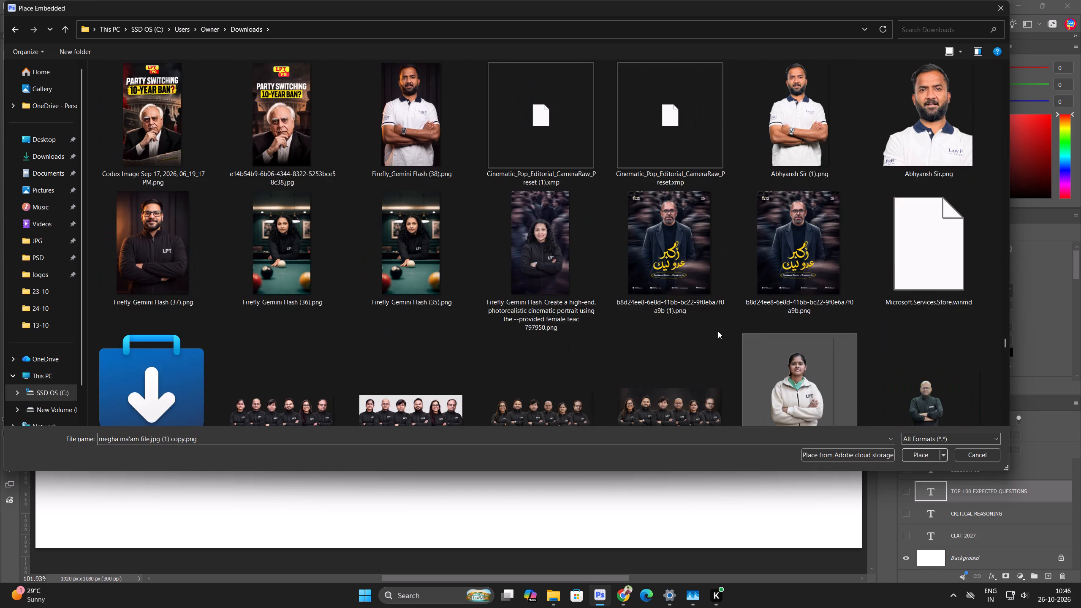
pyautogui.scroll(7, 718, 331)
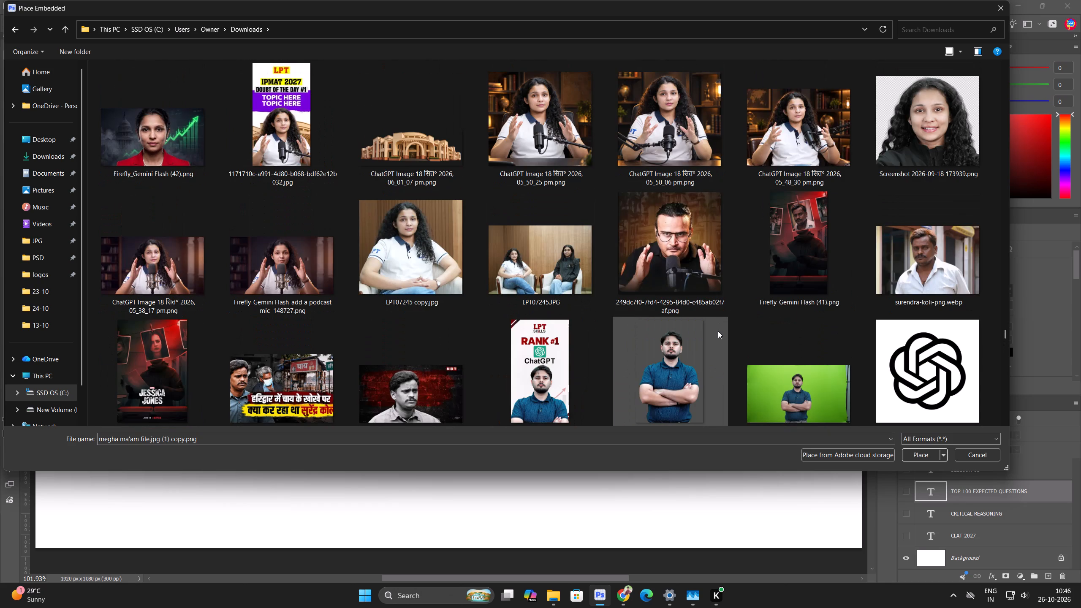
# Open the faculty images folder inside LPT ALL DATA on New Volume (D:) and search it for "megh".
pyautogui.scroll(2, 718, 331)
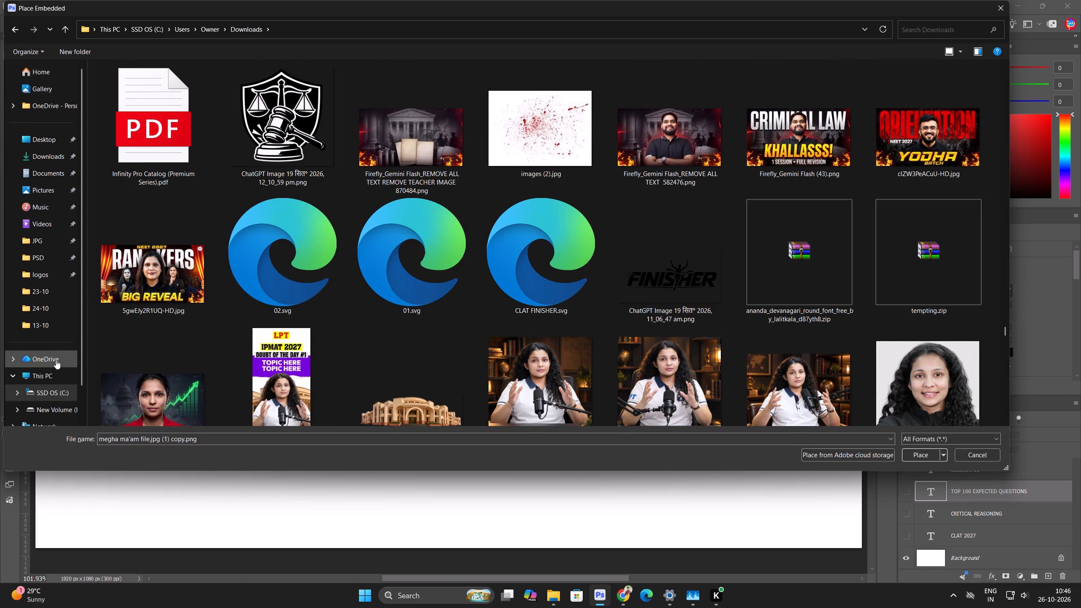
pyautogui.scroll(-1, 56, 360)
pyautogui.click(55, 379)
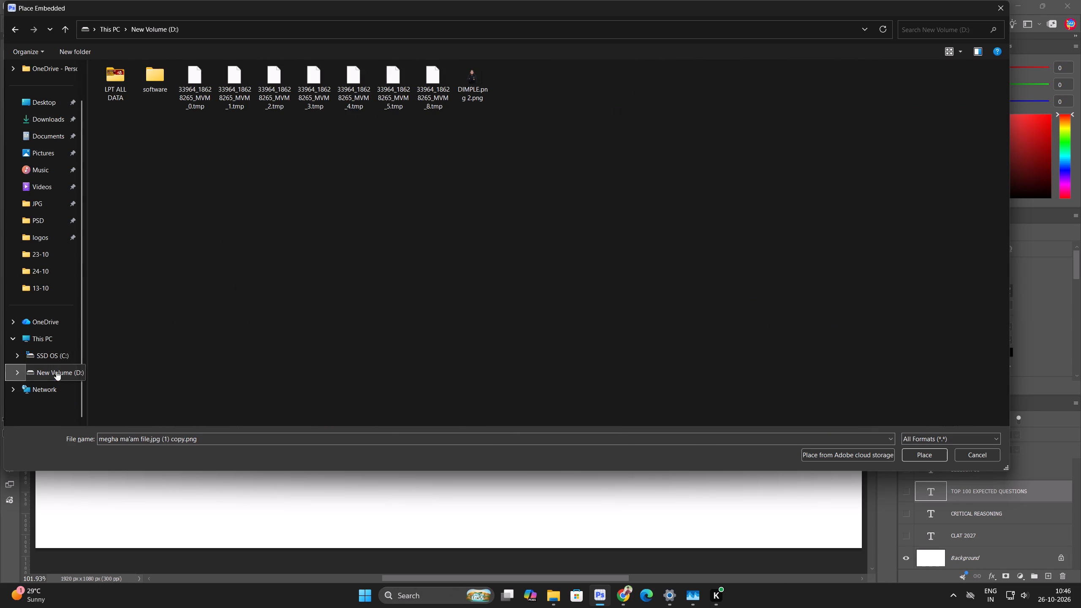
pyautogui.doubleClick(118, 77)
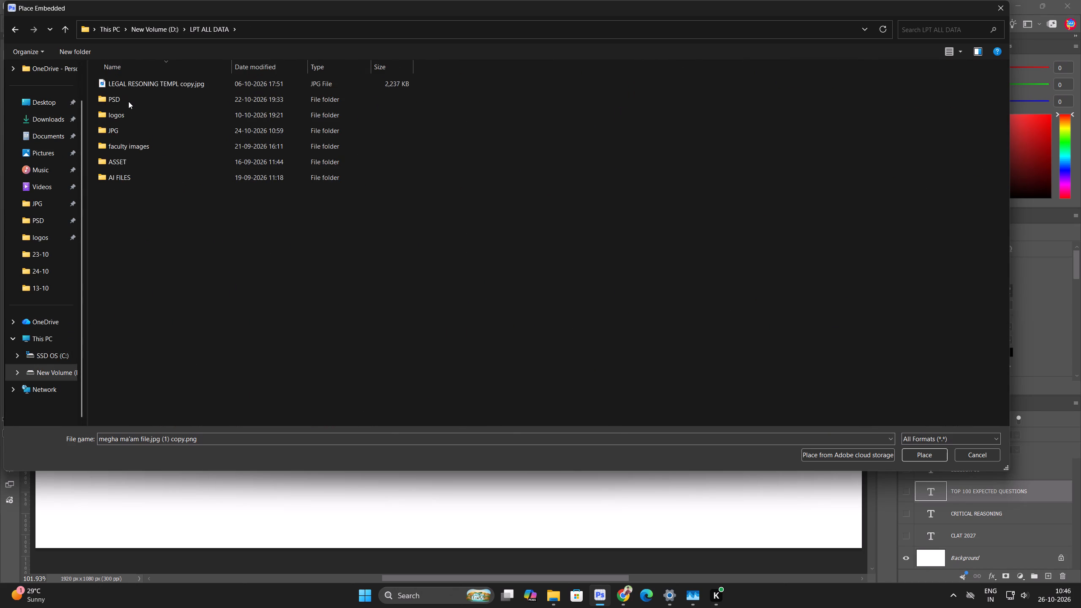
pyautogui.doubleClick(135, 151)
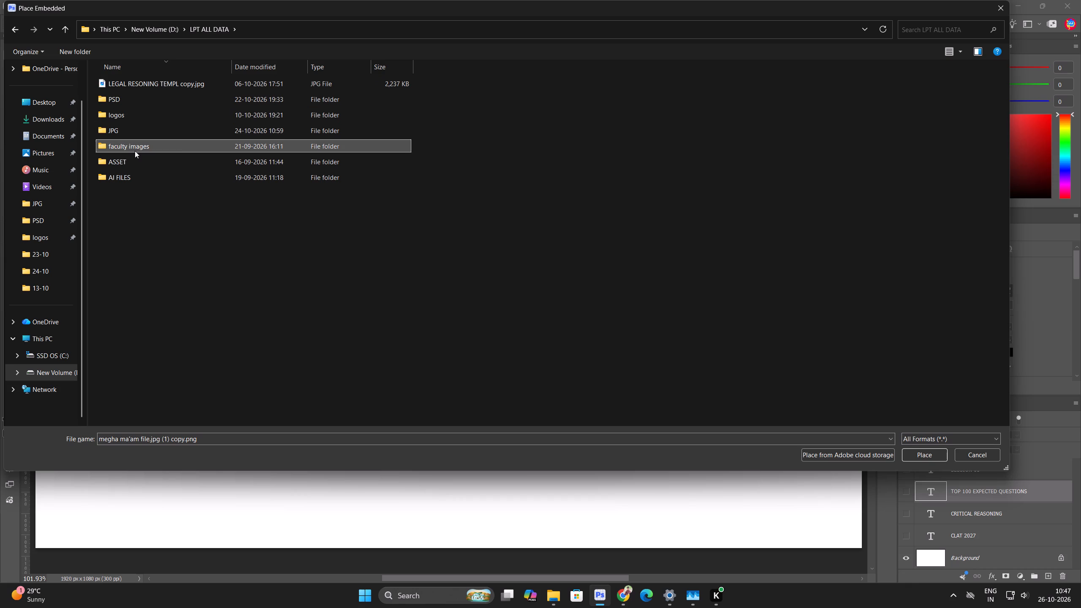
pyautogui.click(909, 31)
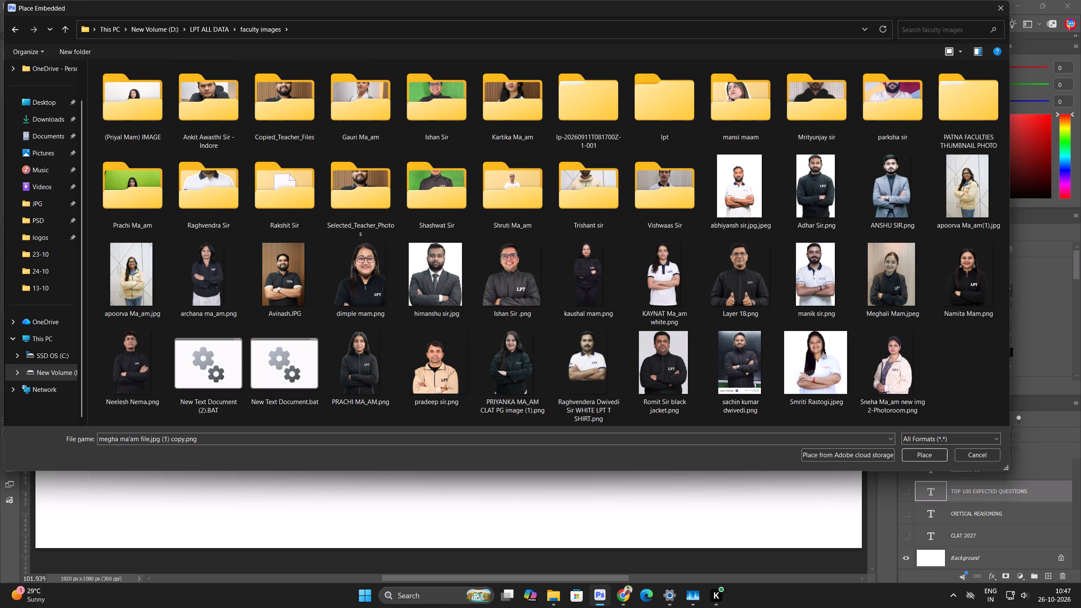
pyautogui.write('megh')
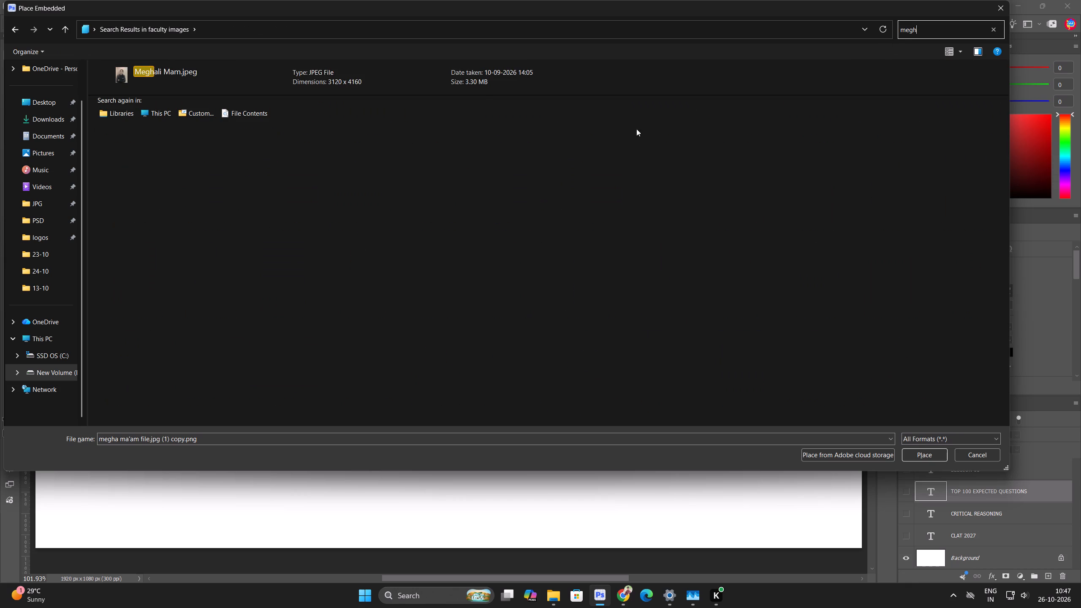
pyautogui.keyDown('ctrl'); pyautogui.scroll(20, 278, 127); pyautogui.keyUp('ctrl')
pyautogui.keyDown('ctrl'); pyautogui.scroll(9, 278, 127); pyautogui.keyUp('ctrl')
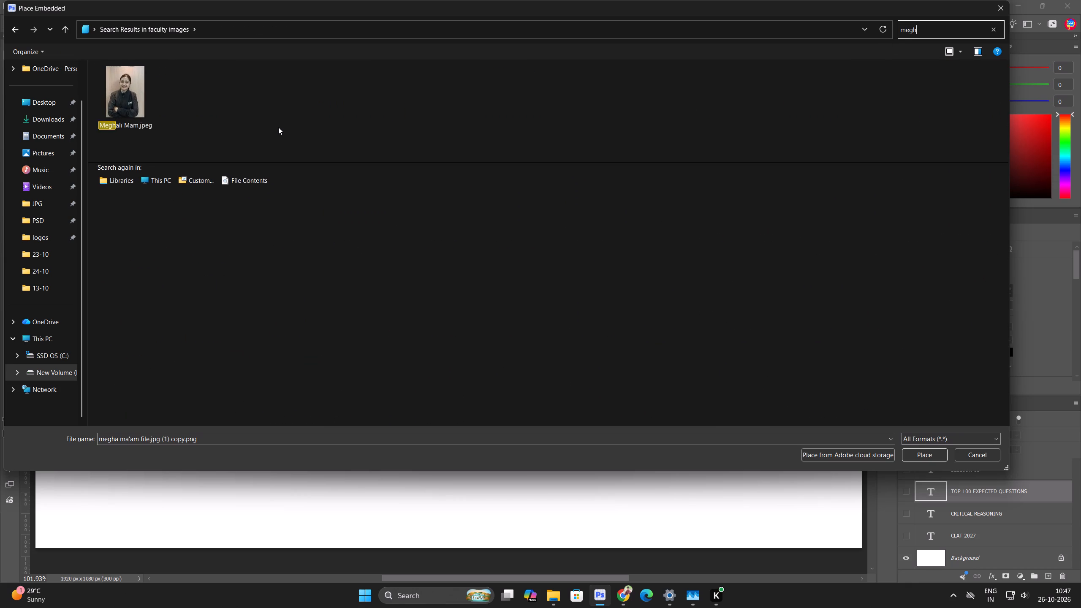
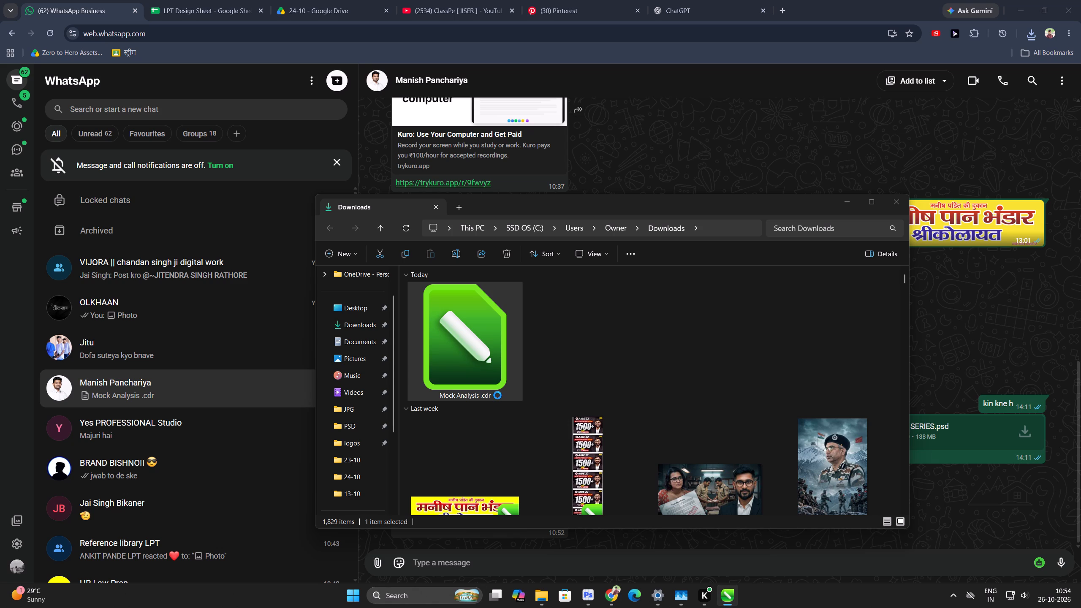
# Switch to the Mock Analysis file in CorelDRAW and select a teacher cutout in the group of three beside the MOCK-52 thumbnail.
pyautogui.click(728, 594)
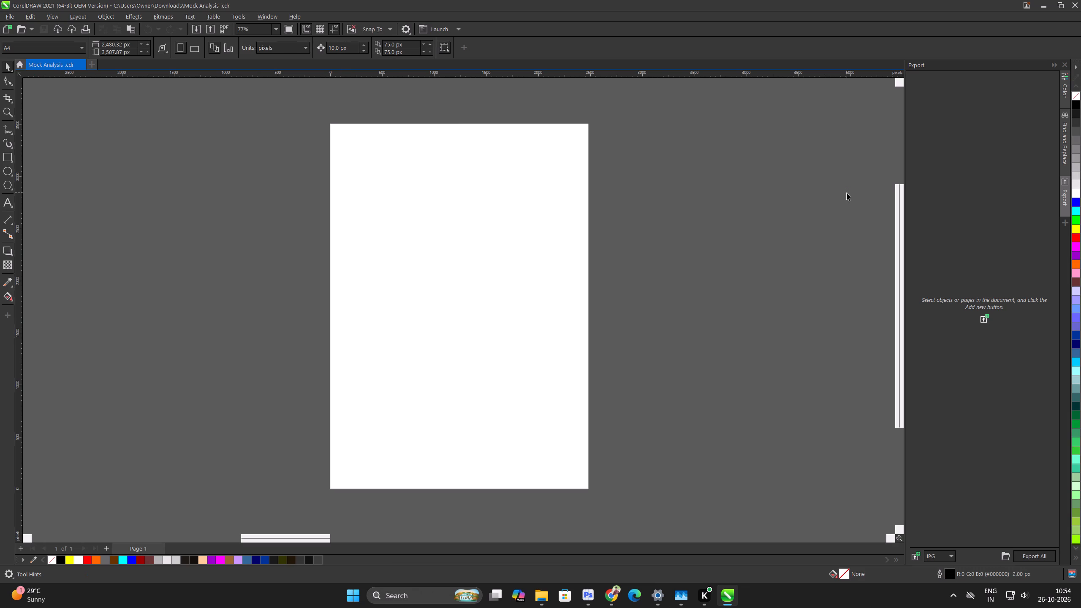
pyautogui.scroll(-5, 853, 203)
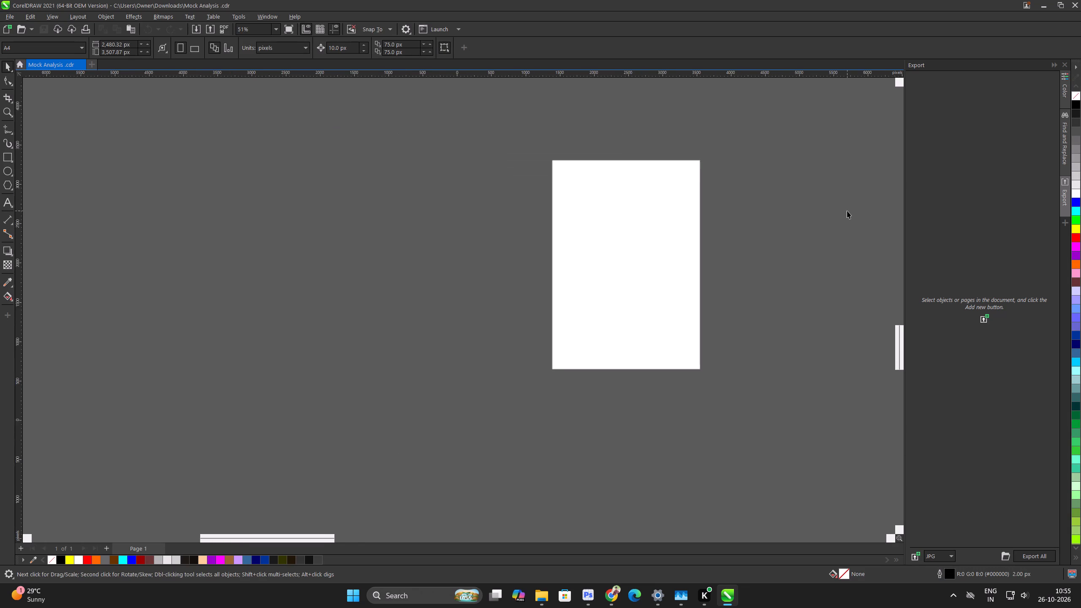
pyautogui.scroll(-20, 847, 211)
pyautogui.scroll(-1, 847, 211)
pyautogui.scroll(-6, 552, 286)
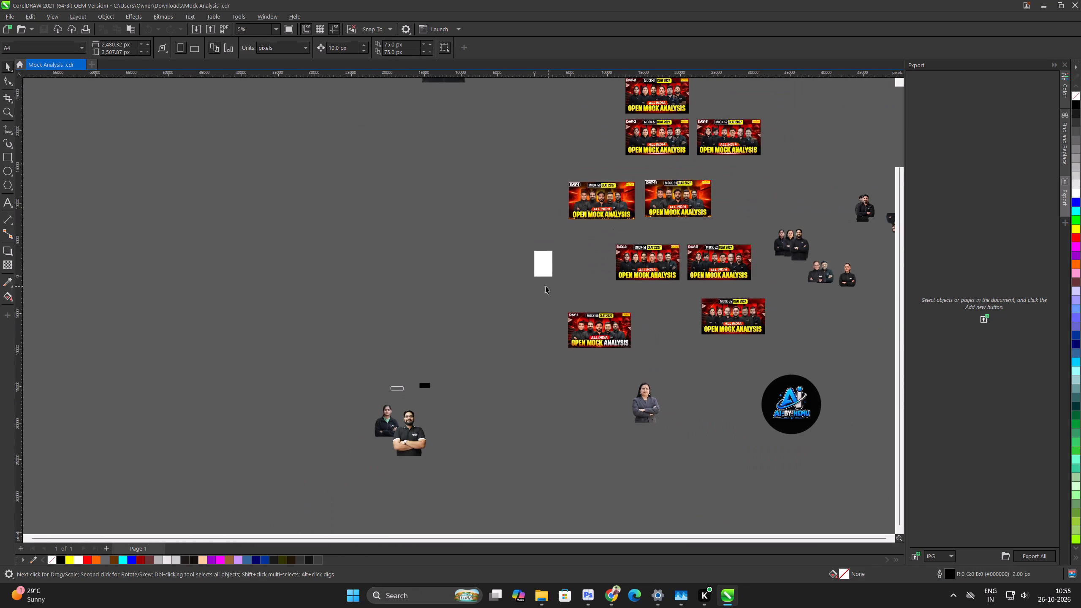
pyautogui.scroll(-9, 507, 289)
pyautogui.scroll(16, 593, 214)
pyautogui.scroll(-6, 454, 195)
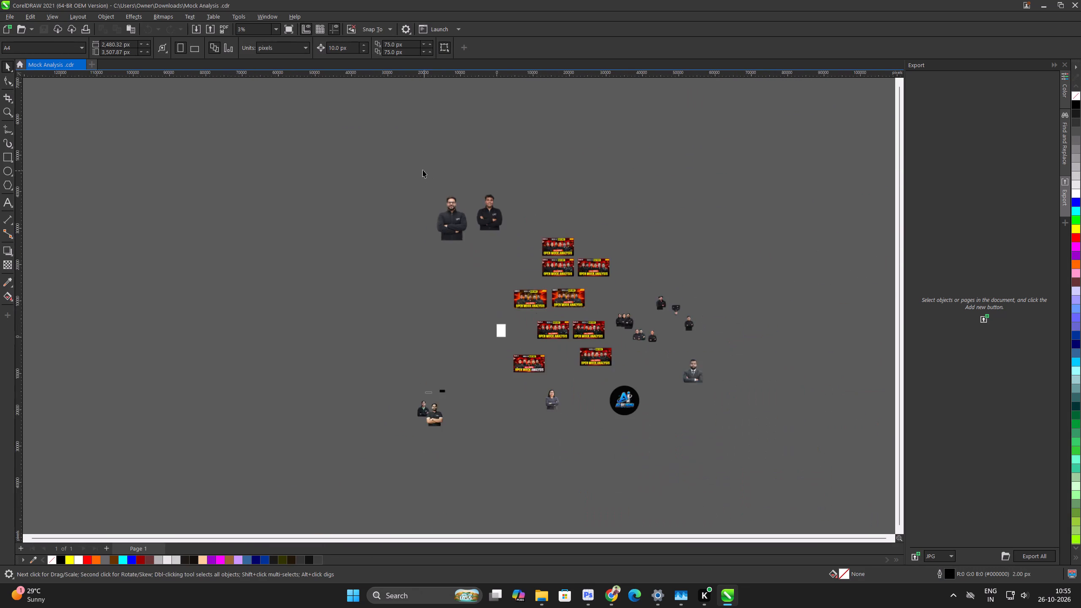
pyautogui.scroll(-6, 423, 170)
pyautogui.scroll(20, 469, 191)
pyautogui.scroll(6, 469, 191)
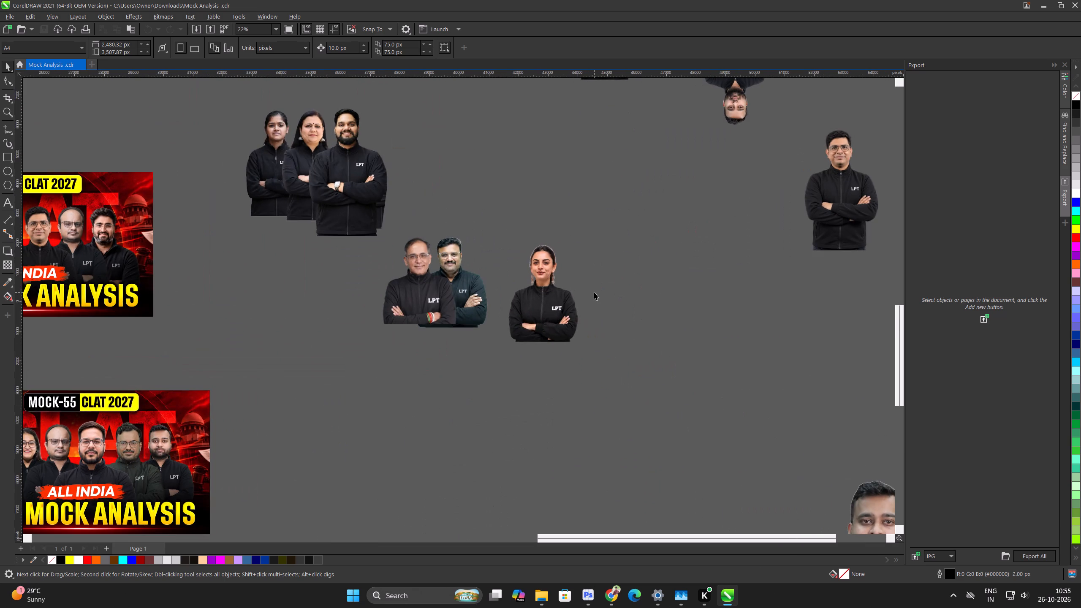
pyautogui.scroll(-2, 532, 292)
pyautogui.moveTo(340, 206); pyautogui.dragTo(342, 211)
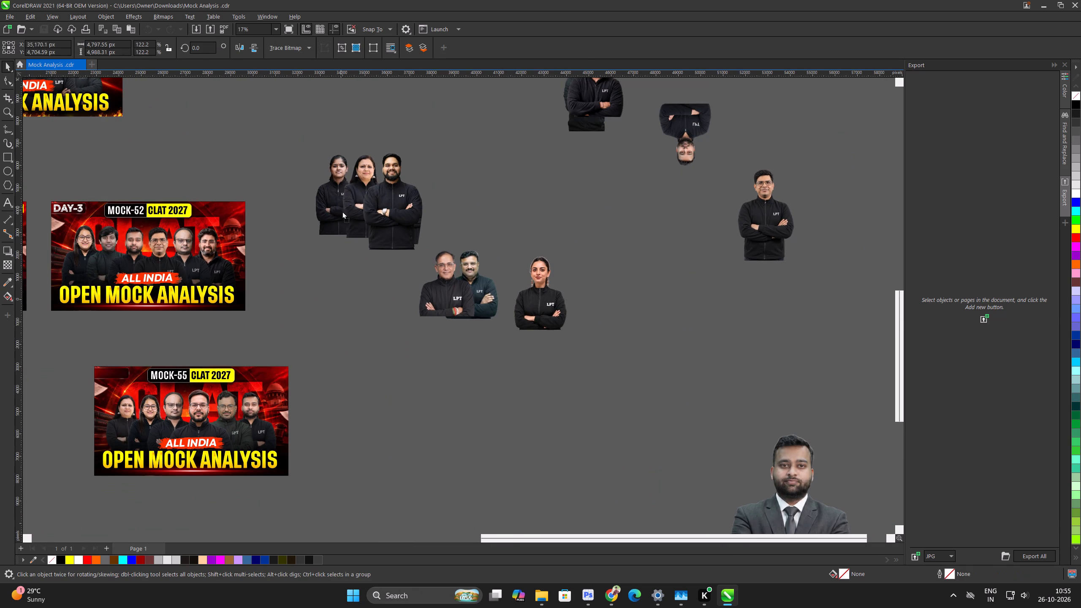
# Move the three-person cutout below the other teachers and pull the front man off the stacked pair to inspect the available cutouts.
pyautogui.moveTo(342, 211); pyautogui.dragTo(462, 361)
pyautogui.scroll(10, 462, 361)
pyautogui.scroll(3, 474, 259)
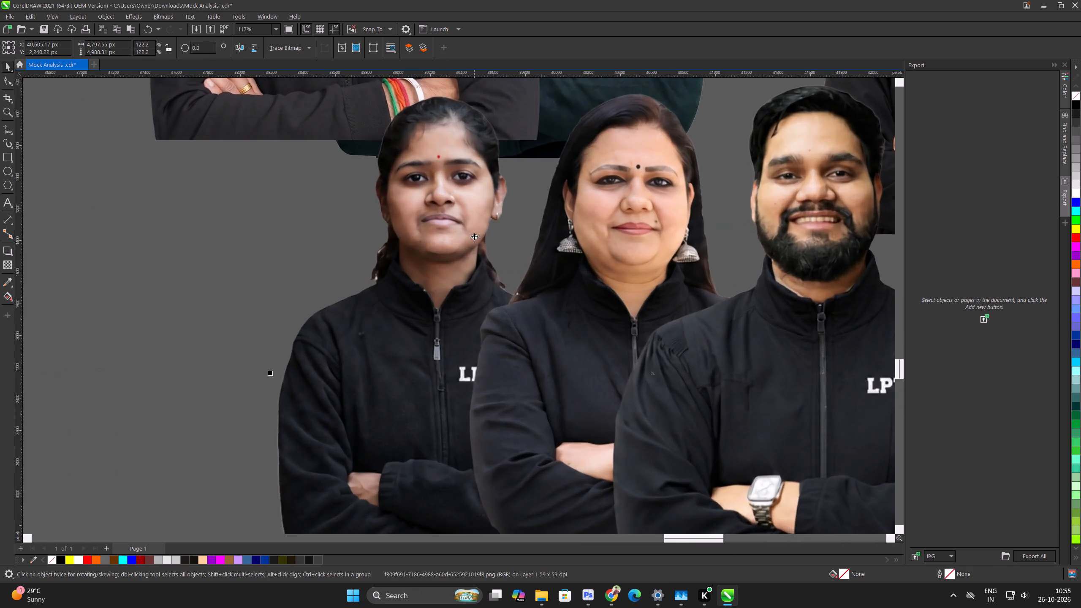
pyautogui.scroll(5, 474, 236)
pyautogui.scroll(-20, 471, 223)
pyautogui.scroll(-1, 471, 223)
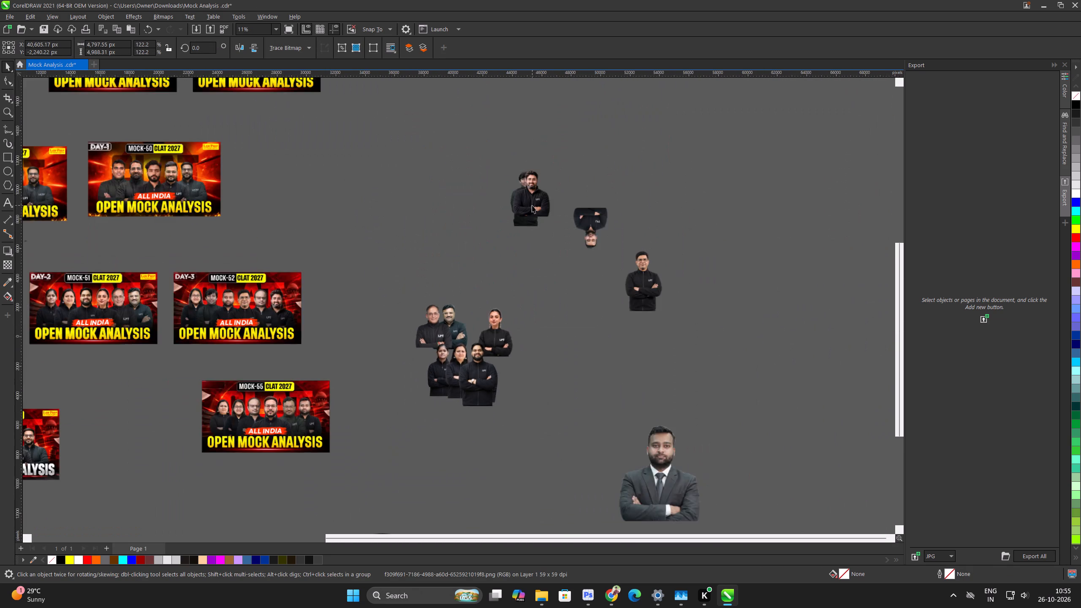
pyautogui.scroll(4, 532, 205)
pyautogui.moveTo(533, 203); pyautogui.dragTo(632, 325)
pyautogui.scroll(-10, 630, 320)
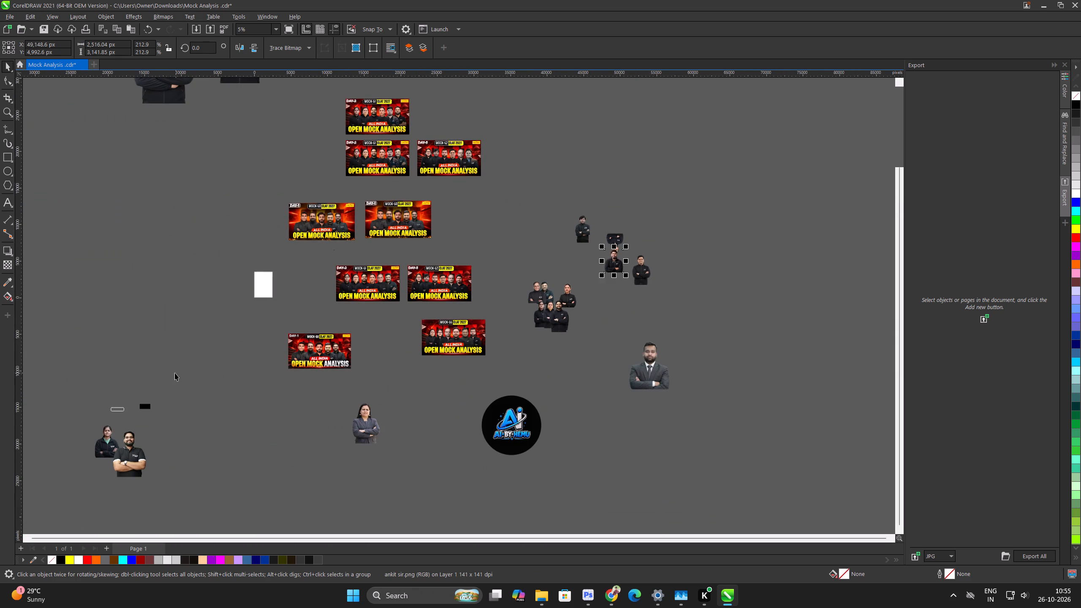
# Separate the woman in the black LPT fleece with green collar from the man beside her and place her on empty canvas.
pyautogui.scroll(10, 86, 436)
pyautogui.moveTo(137, 462); pyautogui.dragTo(607, 310)
pyautogui.scroll(7, 640, 299)
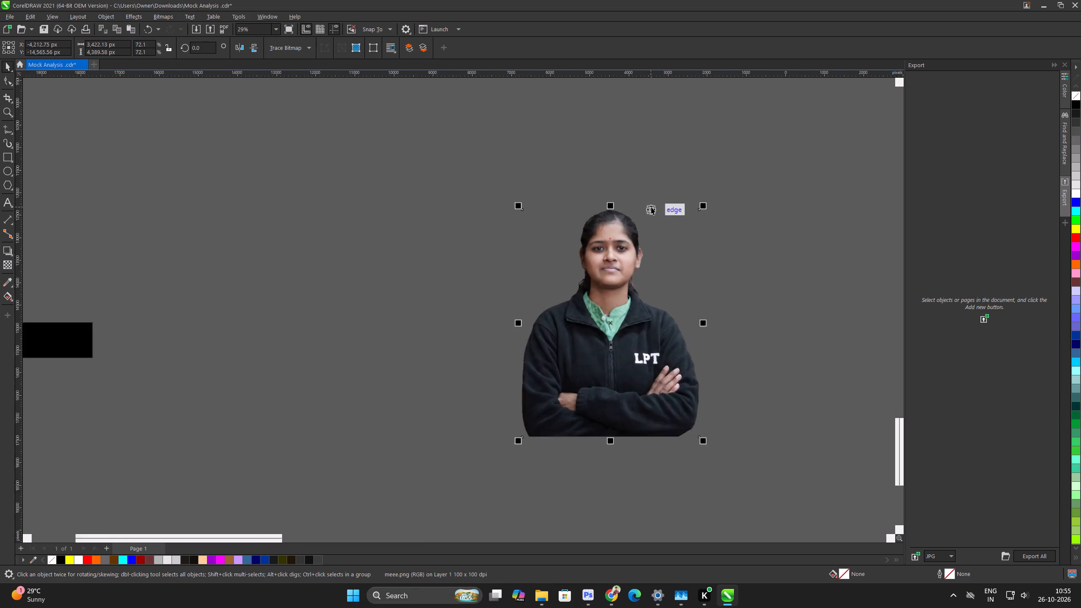
pyautogui.scroll(11, 651, 207)
pyautogui.scroll(-7, 554, 312)
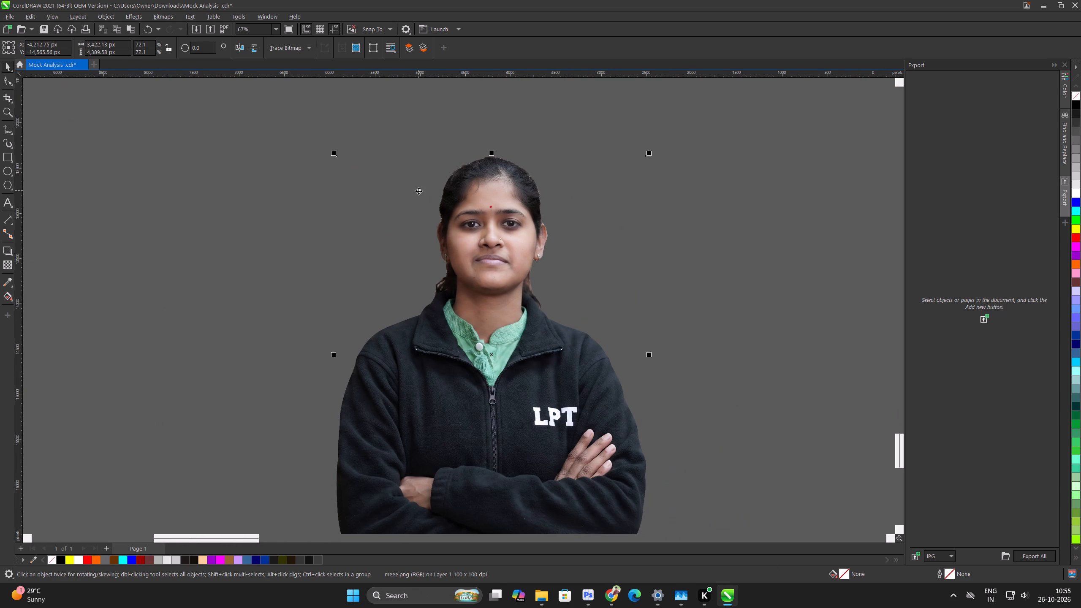
# Export only the selected woman cutout as the PNG "Mock Analysis .png" in the Downloads folder, accepting the PNG export settings.
pyautogui.hotkey('ctrl', 'shift', 's')
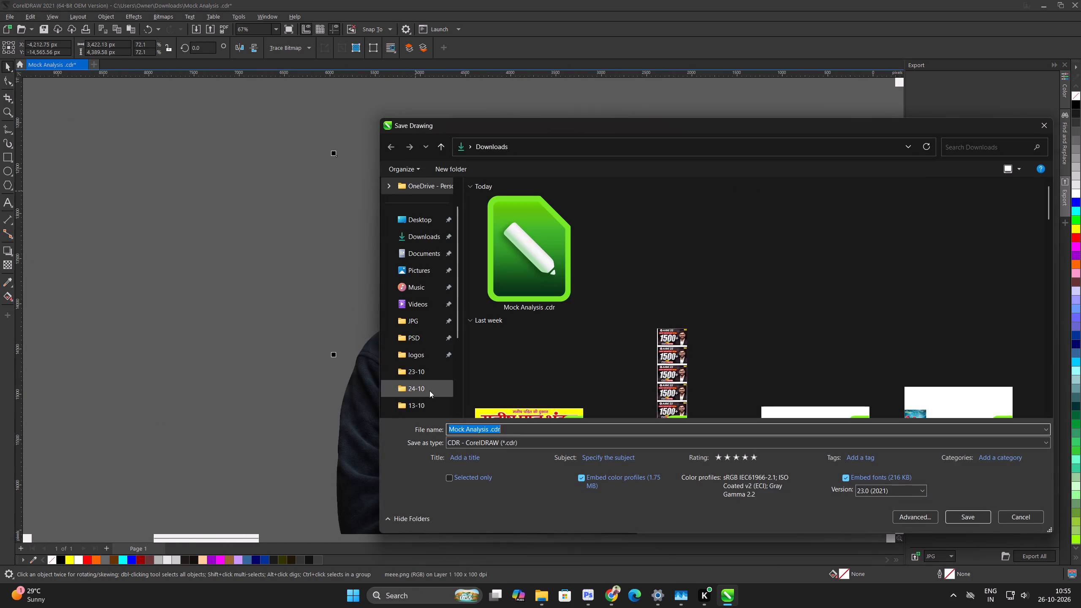
pyautogui.click(1040, 523)
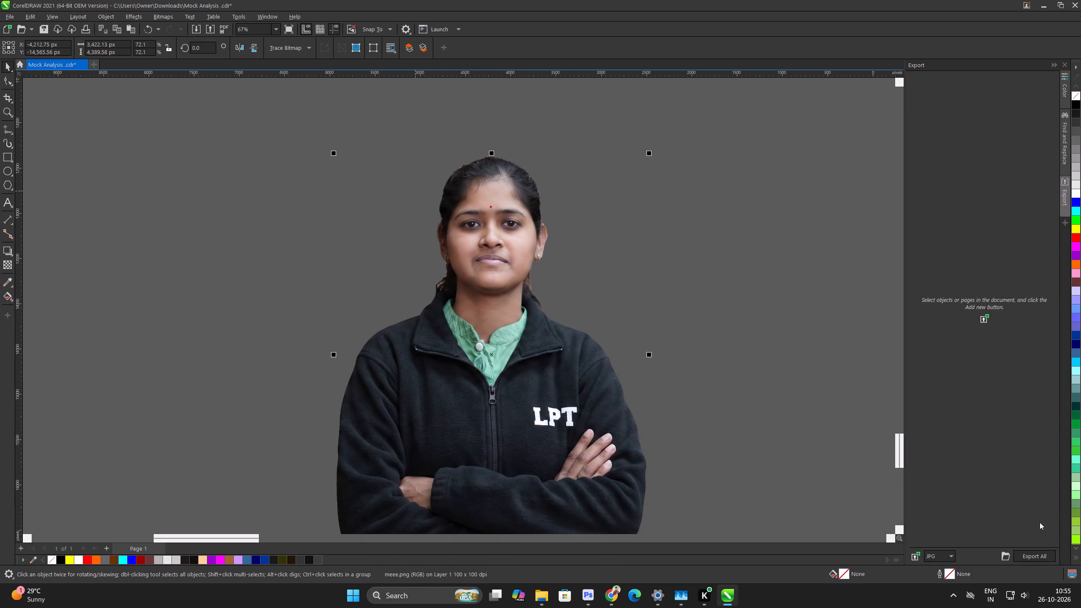
pyautogui.hotkey('ctrl', 'e')
pyautogui.click(501, 439)
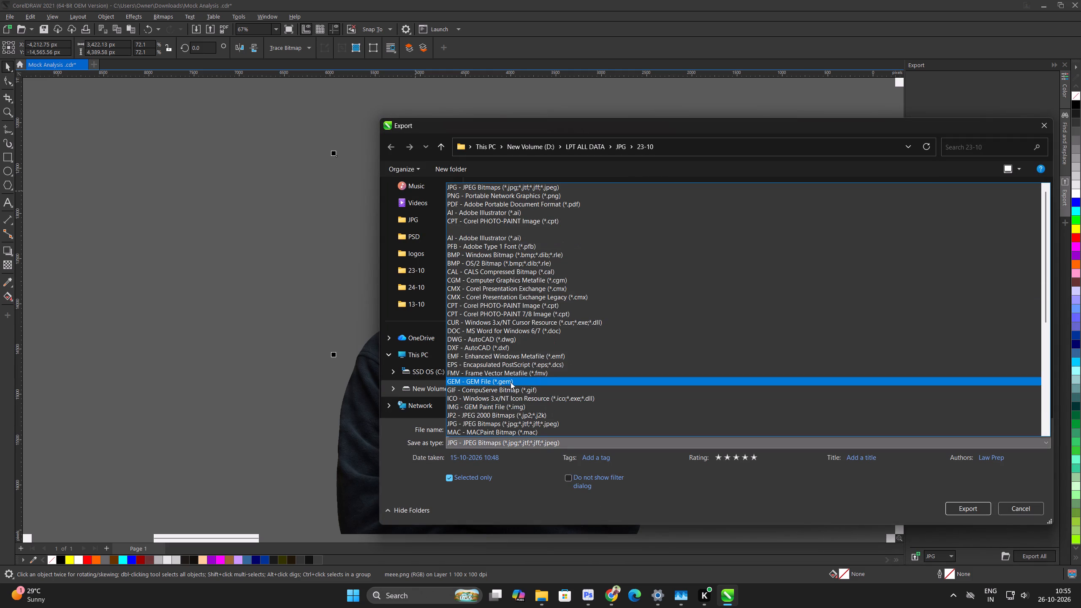
pyautogui.click(506, 195)
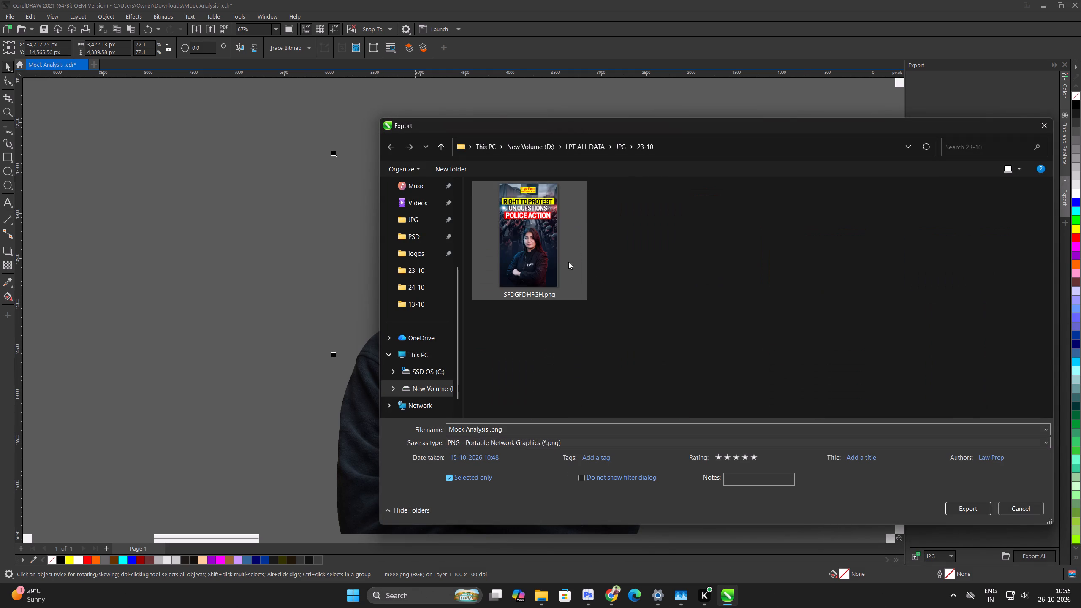
pyautogui.scroll(4, 414, 238)
pyautogui.click(426, 276)
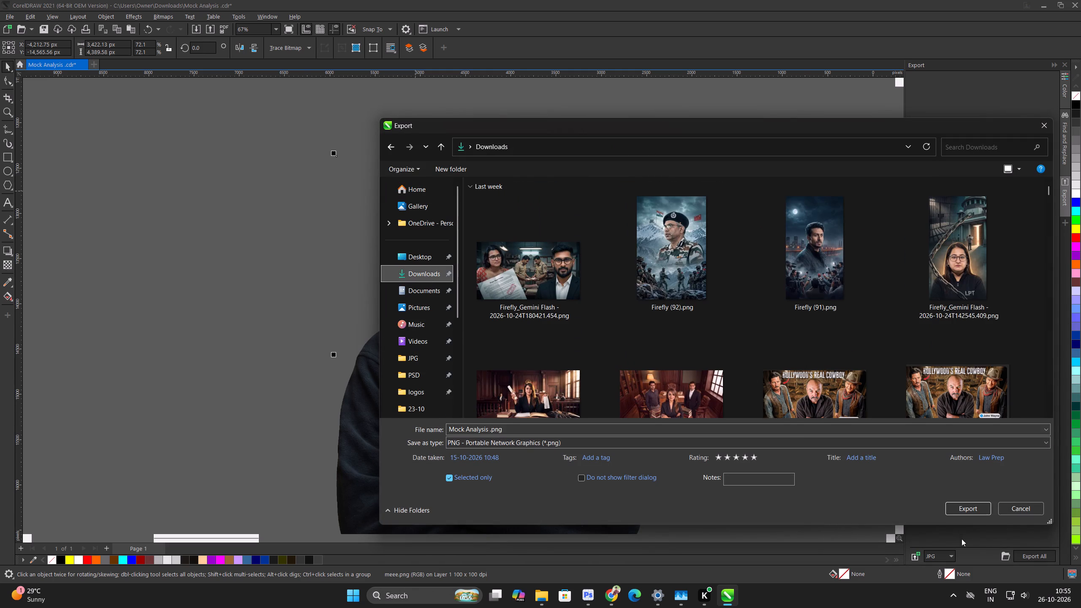
pyautogui.click(959, 512)
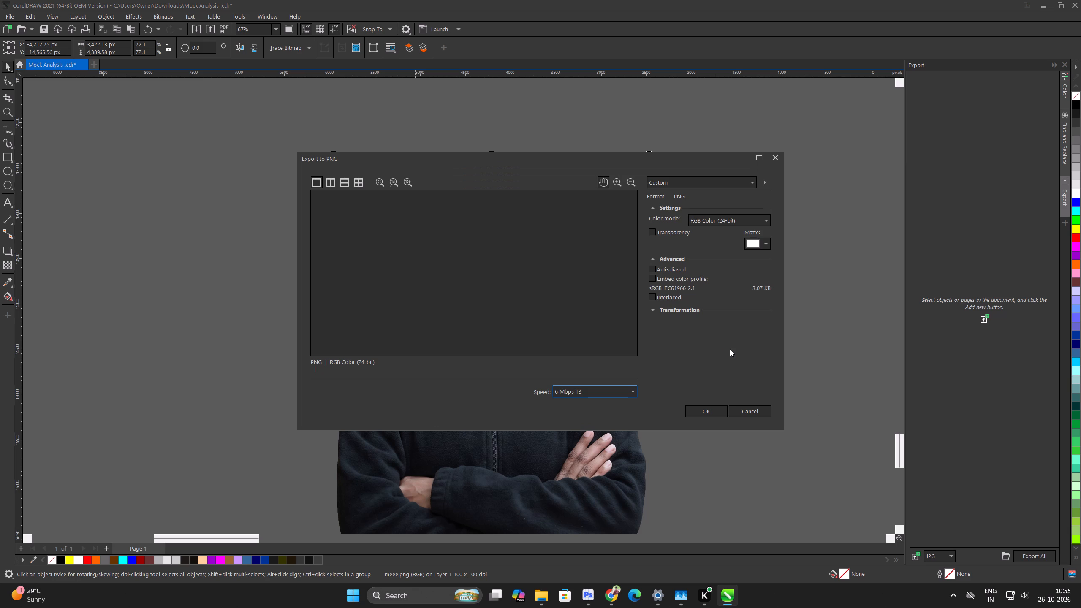
pyautogui.press('Return')
# Switch to the File Explorer window showing the Downloads folder.
pyautogui.hotkey('alt', 'Tab')
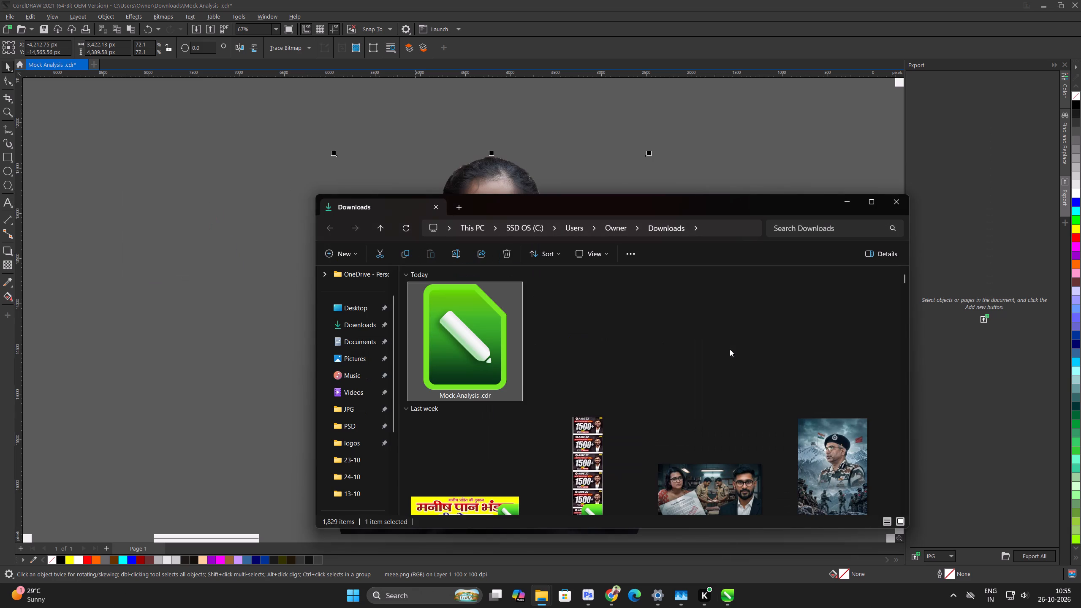
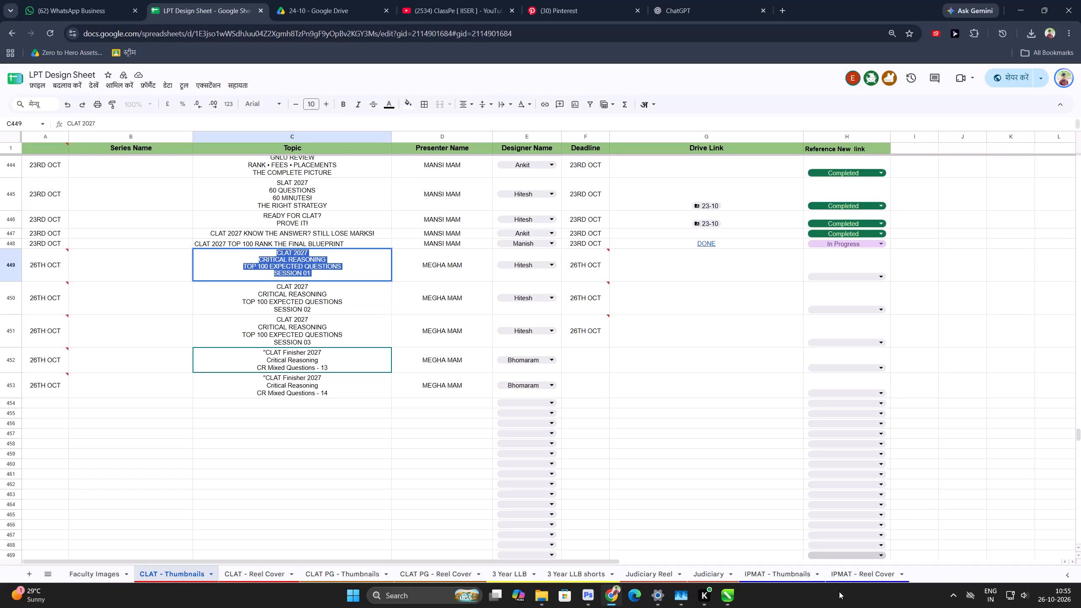
# Switch to CorelDRAW and create a new 4800 by 2700 px landscape document with the default settings.
pyautogui.press('super+d')
pyautogui.click(722, 607)
pyautogui.scroll(-13, 688, 401)
pyautogui.click(588, 412)
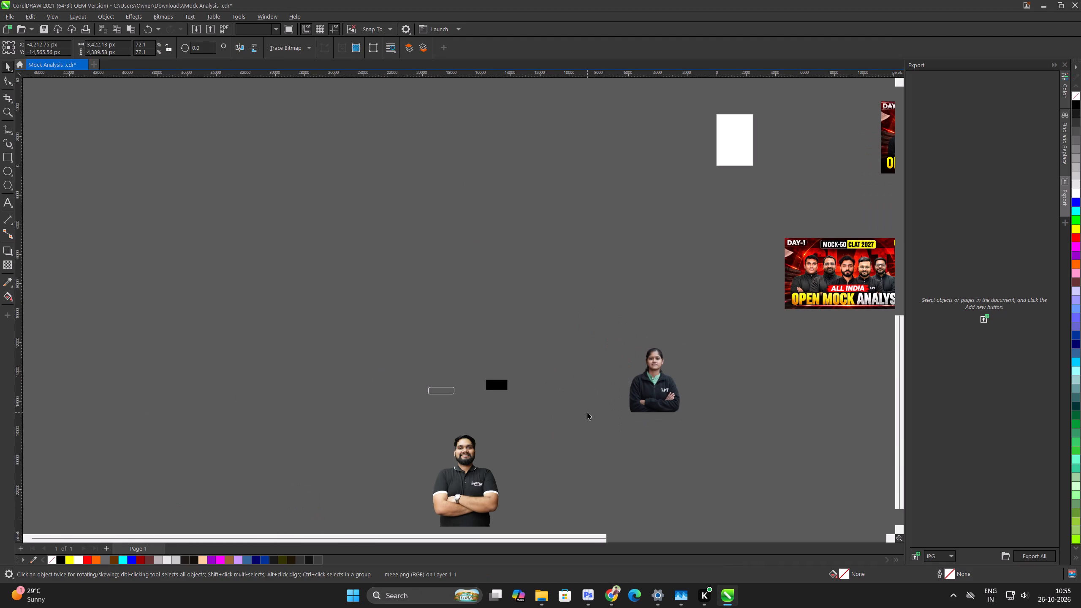
pyautogui.hotkey('ctrl', 'n')
pyautogui.press('Return')
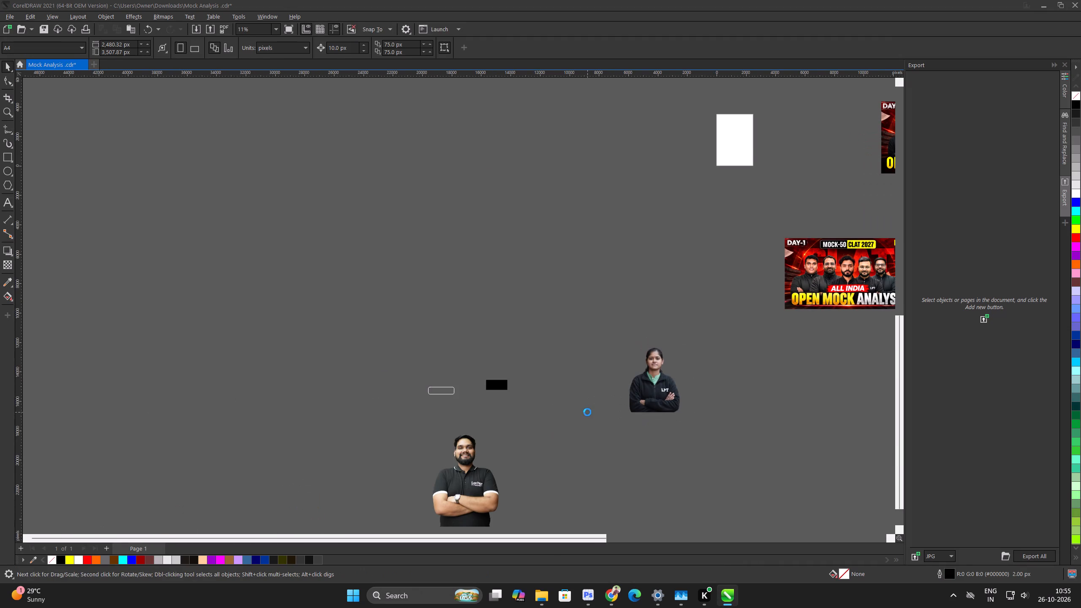
# Create another new 4800 by 2700 px landscape document at 300 dpi with RGB as its primary color mode.
pyautogui.hotkey('ctrl', 'n')
pyautogui.press('Right')
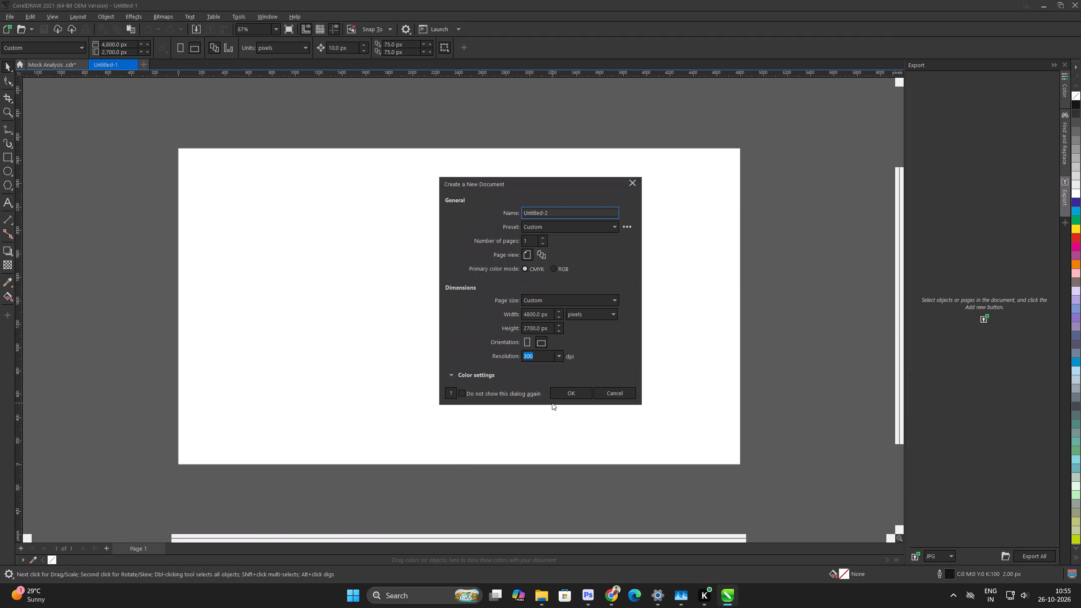
pyautogui.press('Right')
pyautogui.press('Down')
pyautogui.click(557, 270)
pyautogui.press('Return')
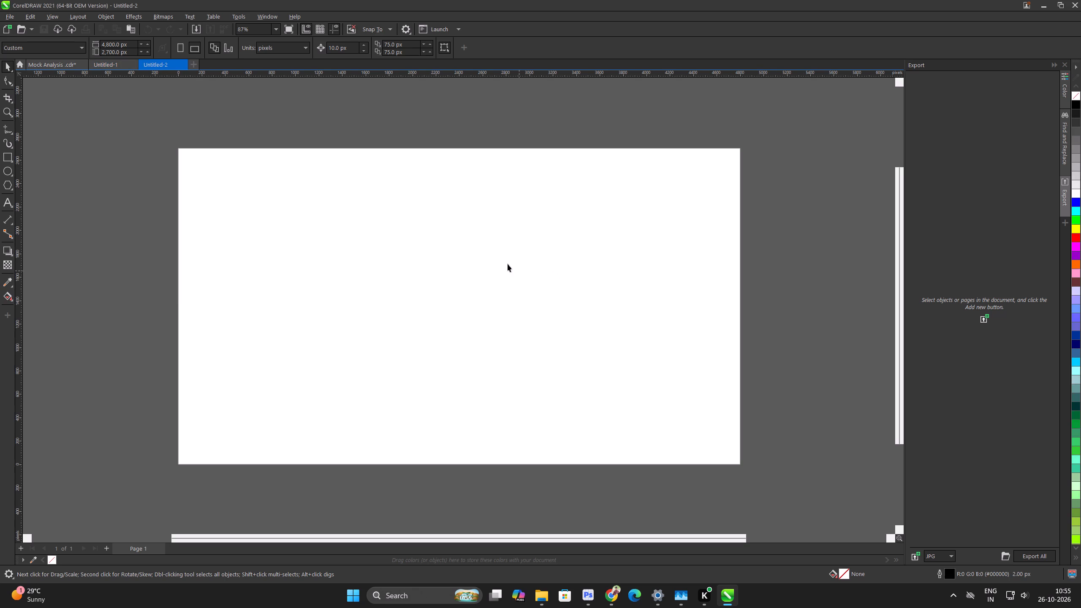
# Draw a rectangle about 8562 by 4131 px on the empty canvas beside the page.
pyautogui.moveTo(14, 142); pyautogui.dragTo(10, 160)
pyautogui.click(10, 160)
pyautogui.scroll(-13, 928, 335)
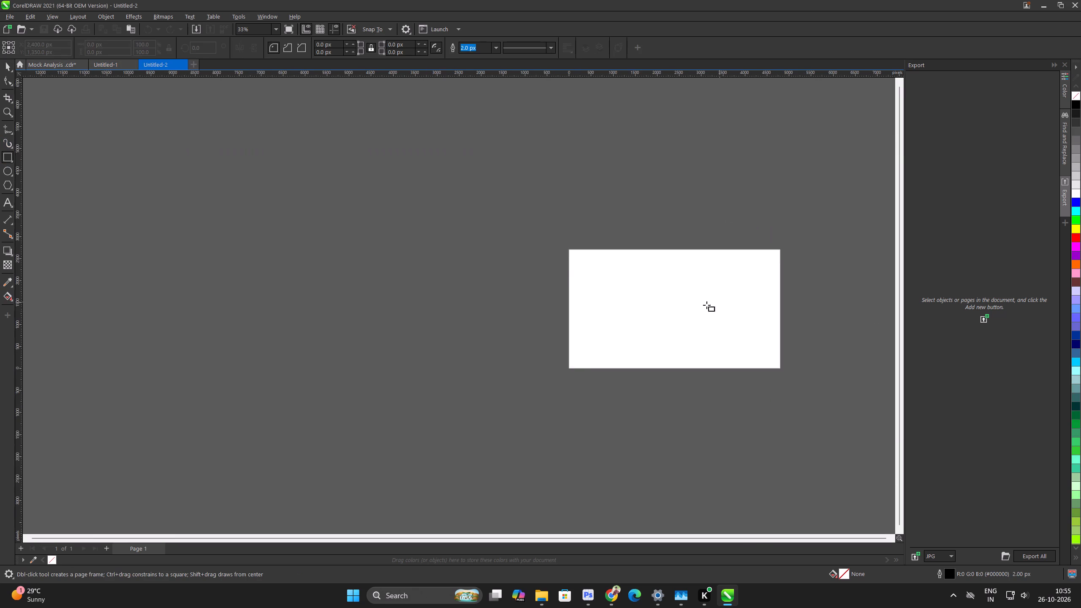
pyautogui.scroll(-6, 706, 305)
pyautogui.scroll(7, 388, 317)
pyautogui.moveTo(173, 223); pyautogui.dragTo(606, 432)
# Set the rectangle's size to 4800 px wide and 2700 px high.
pyautogui.doubleClick(98, 45)
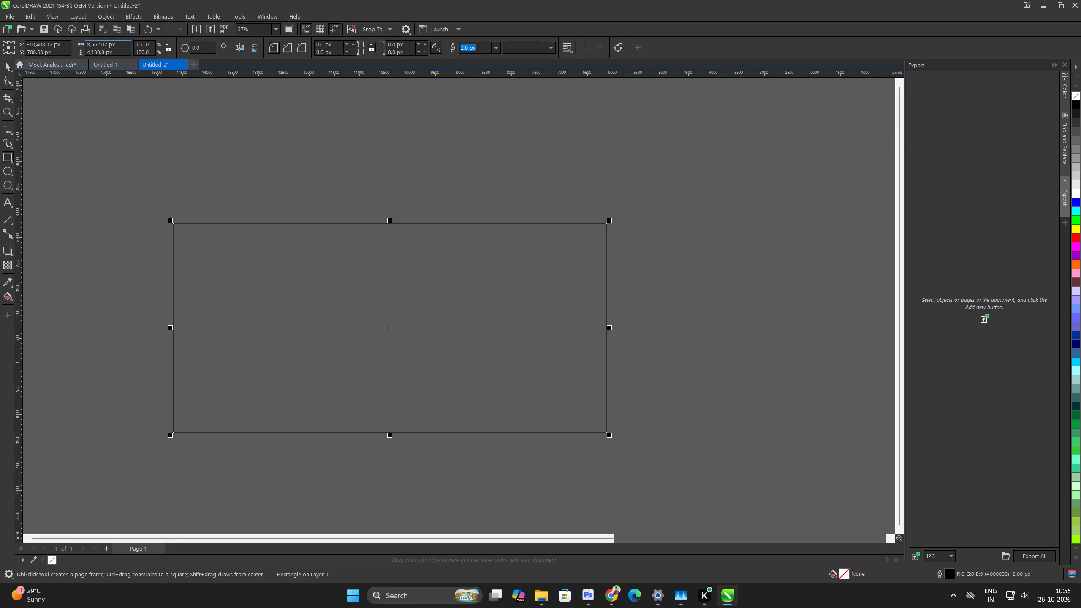
pyautogui.hotkey('ctrl', 'a')
pyautogui.press('4')
pyautogui.press('8')
pyautogui.write('00')
pyautogui.doubleClick(120, 52)
pyautogui.hotkey('ctrl', 'a')
pyautogui.write('2700')
pyautogui.press('Return')
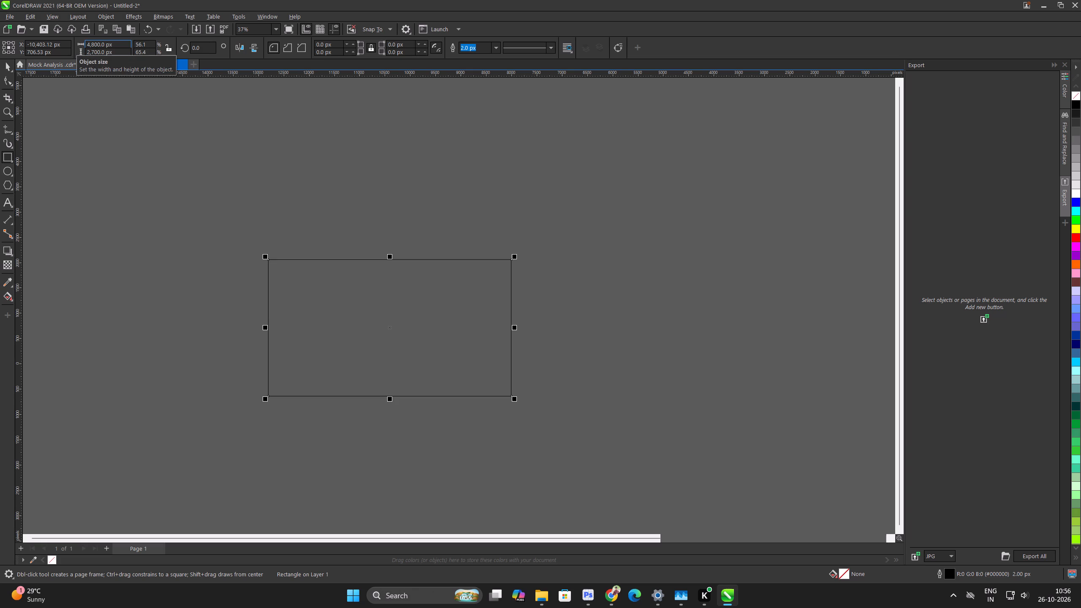
# Fill the rectangle with white, remove its outline, and deselect it.
pyautogui.click(1071, 193)
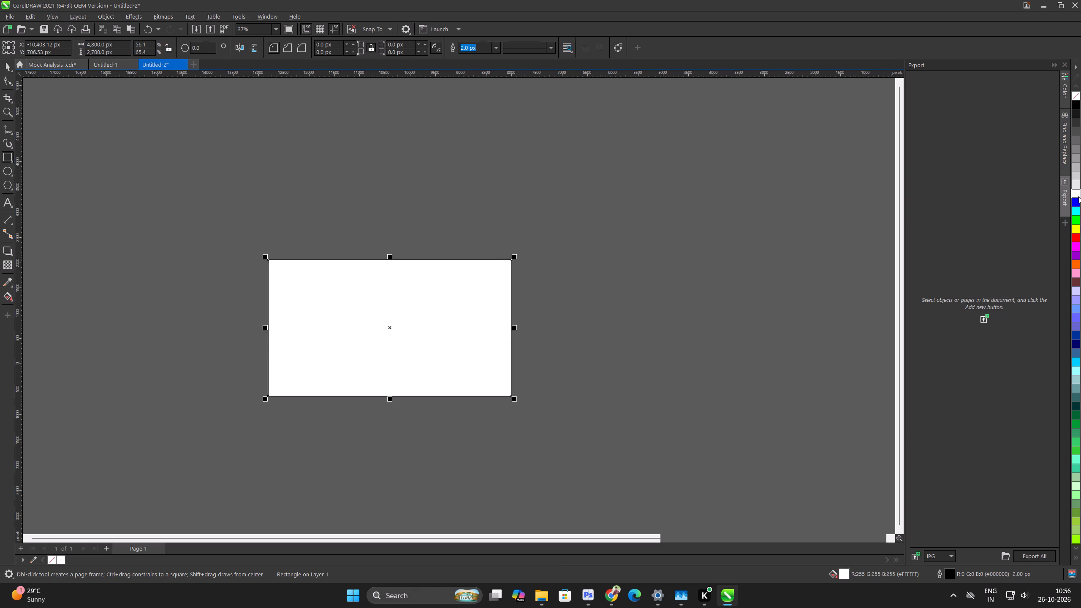
pyautogui.click(1078, 196)
pyautogui.rightClick(1075, 98)
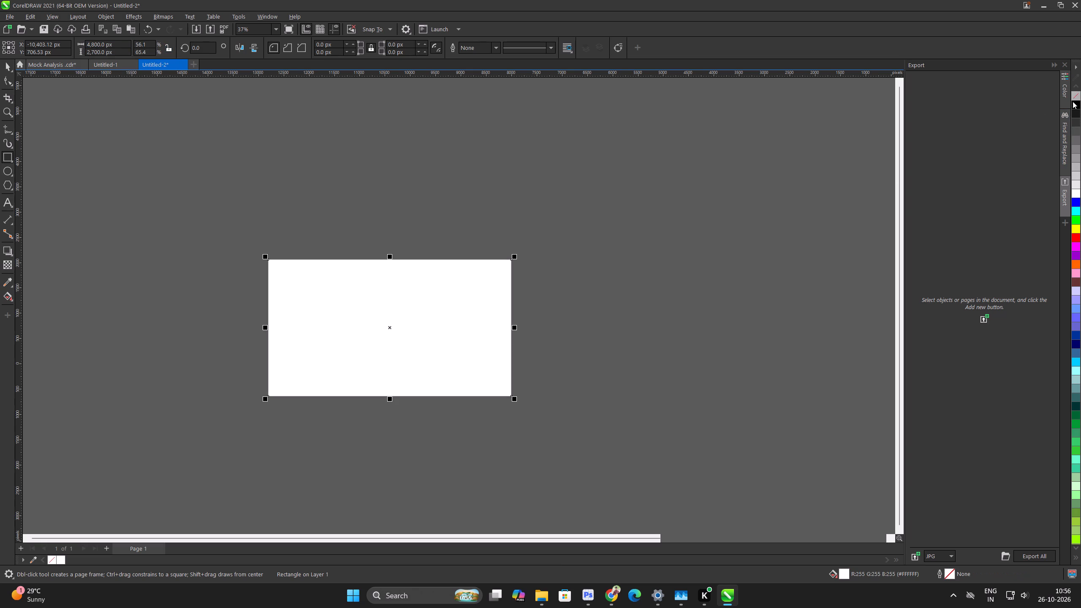
pyautogui.scroll(5, 280, 344)
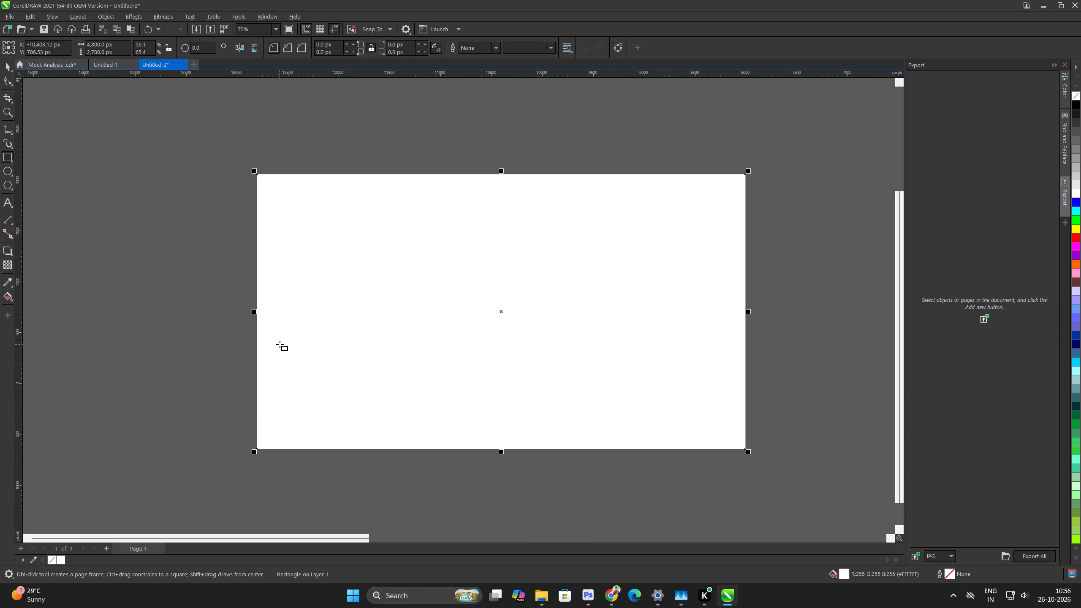
pyautogui.scroll(2, 255, 254)
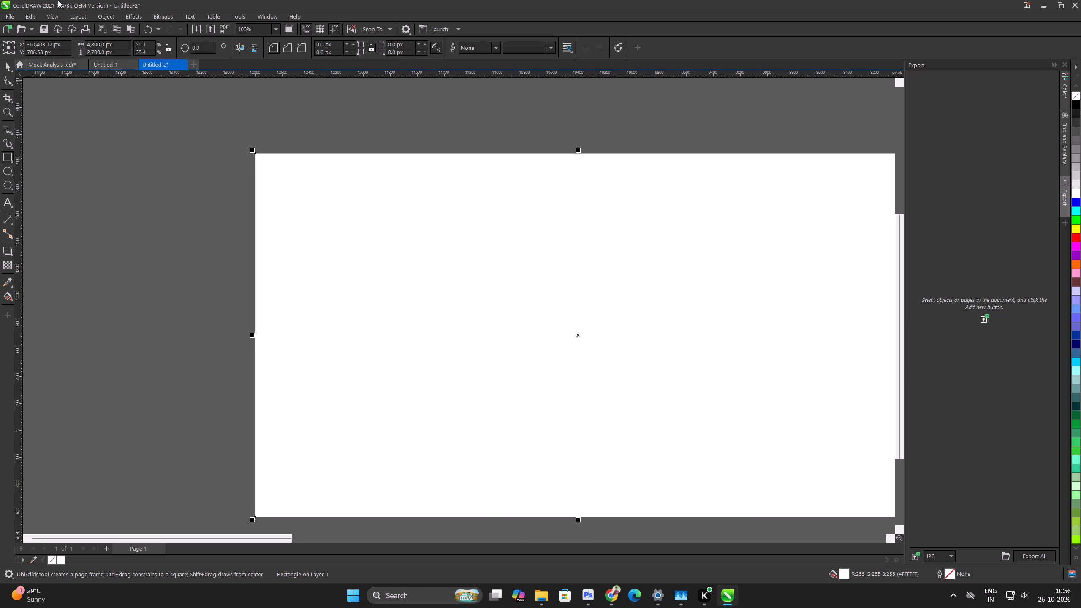
pyautogui.click(11, 70)
pyautogui.scroll(-10, 547, 334)
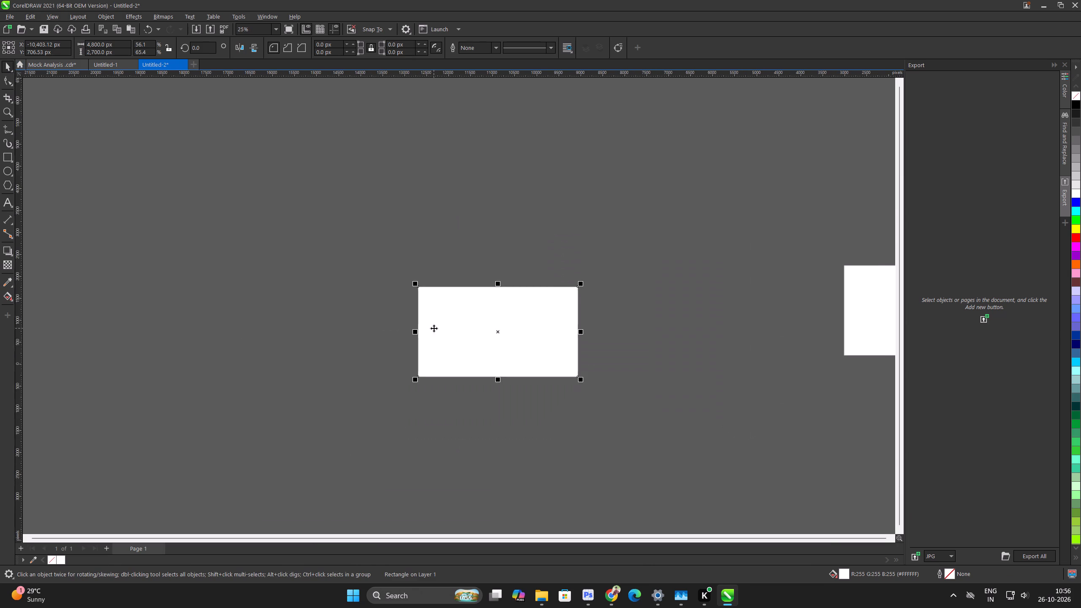
pyautogui.click(722, 230)
pyautogui.scroll(6, 400, 354)
pyautogui.scroll(-3, 278, 277)
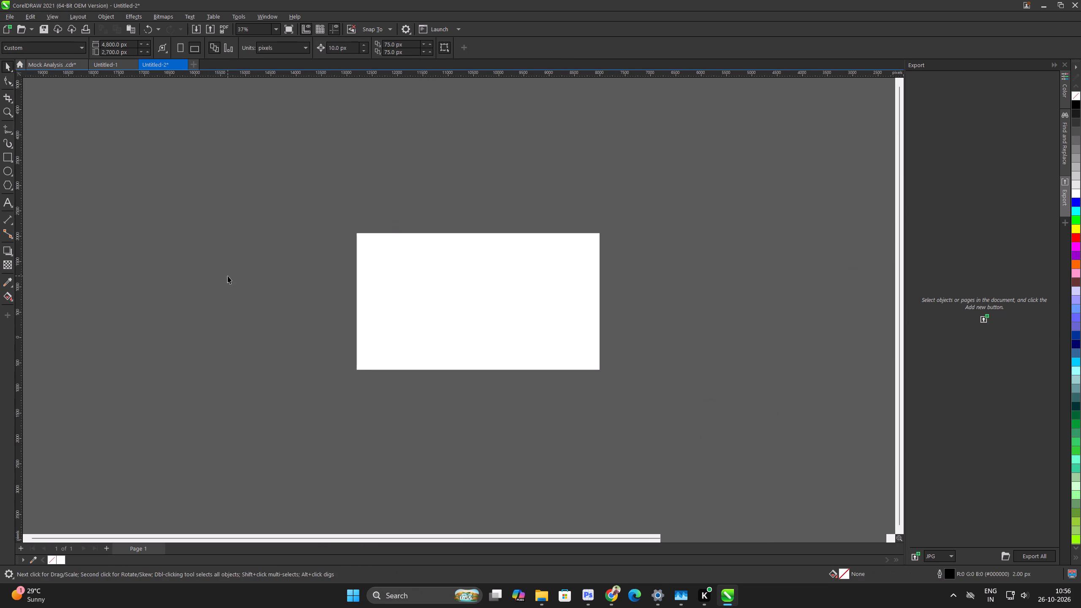
pyautogui.click(226, 276)
# Copy the Critical Reasoning Session 01 topic text in row 449 of the LPT Design Sheet in Chrome, and return to CorelDRAW.
pyautogui.click(624, 600)
pyautogui.click(619, 599)
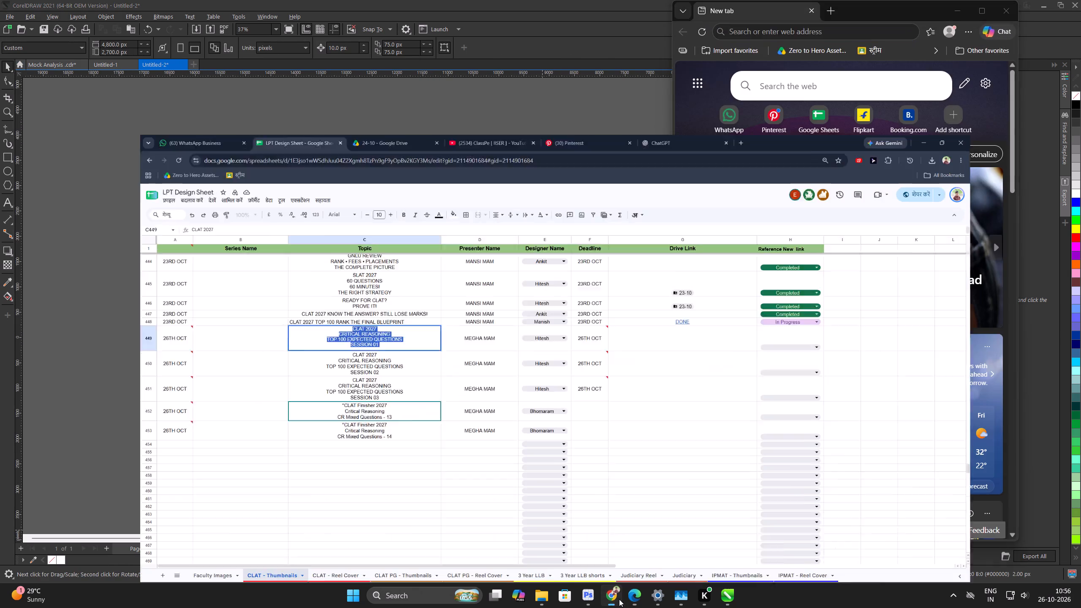
pyautogui.hotkey('ctrl', 'c')
pyautogui.hotkey('ctrl', 'c')
pyautogui.hotkey('alt', 'Tab')
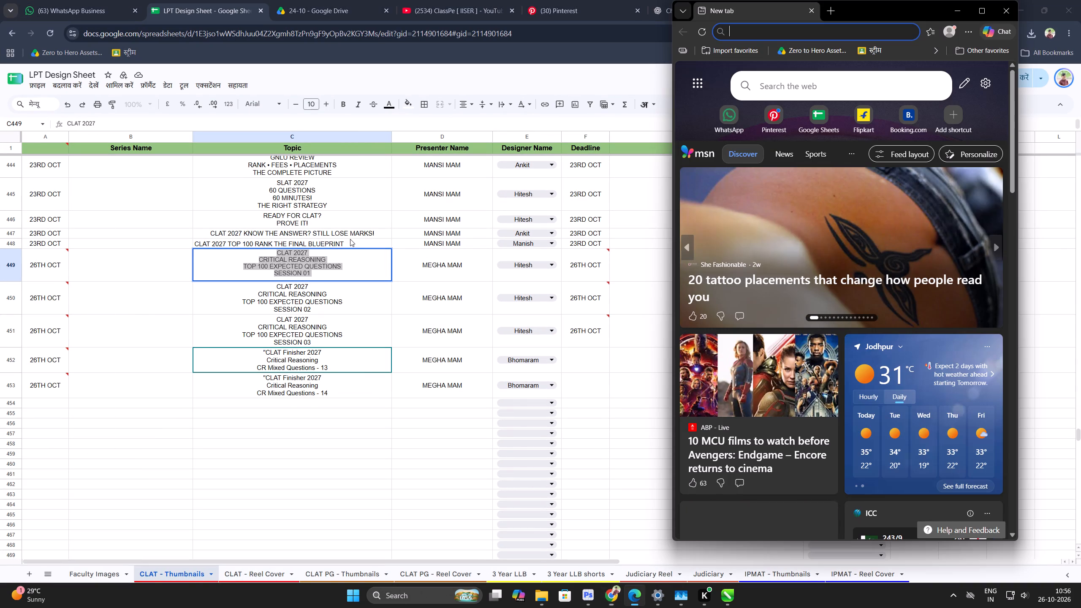
pyautogui.click(958, 11)
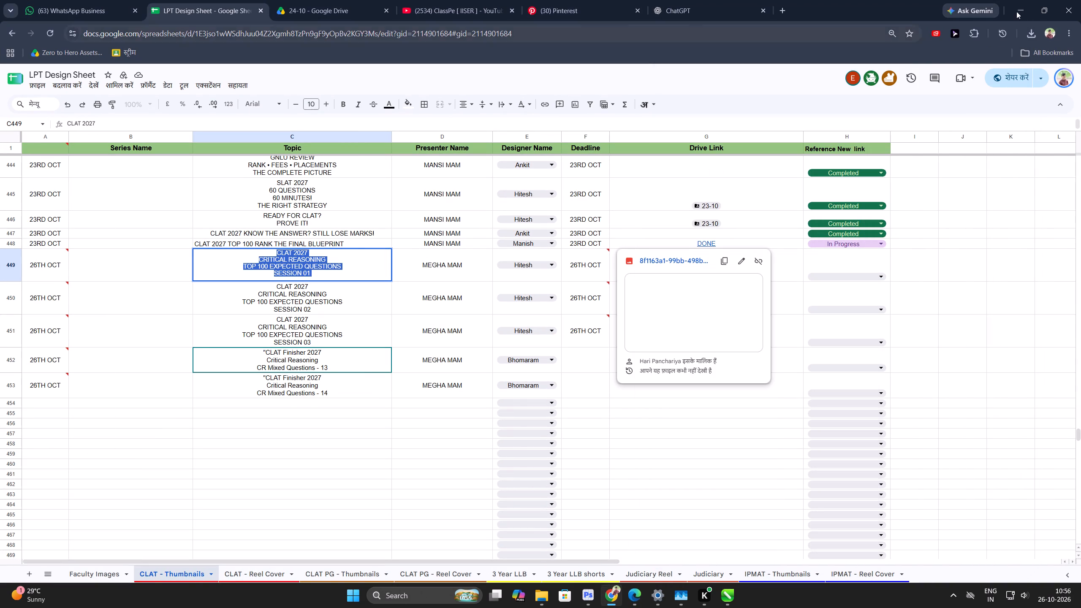
pyautogui.click(1016, 0)
# Paste the copied topic as a text object starting on the empty canvas beside the white rectangle.
pyautogui.moveTo(271, 293); pyautogui.dragTo(236, 303)
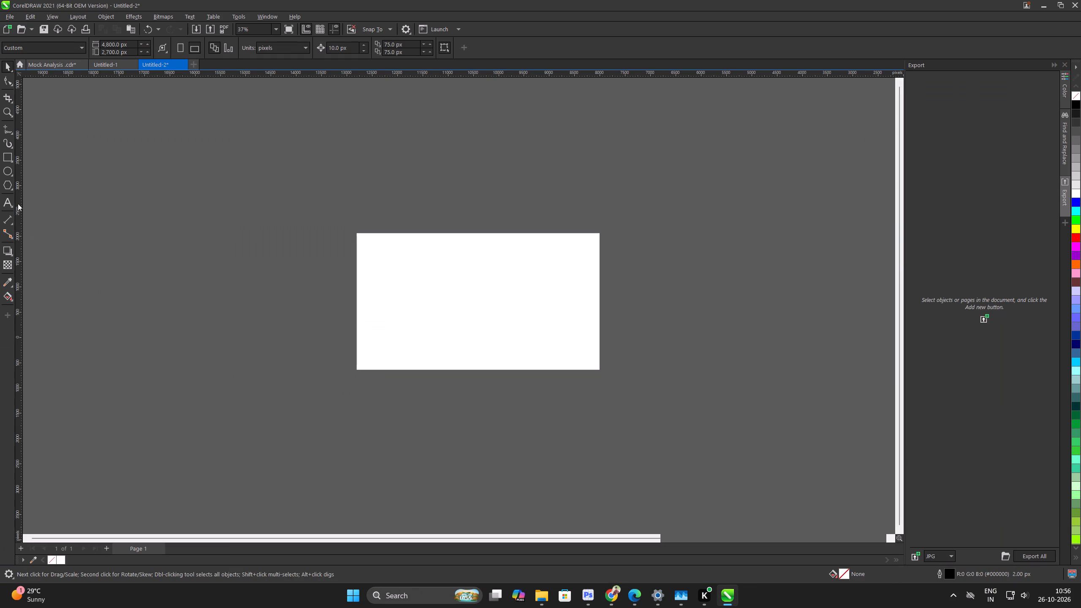
pyautogui.click(5, 199)
pyautogui.click(293, 315)
pyautogui.scroll(2, 340, 273)
pyautogui.hotkey('ctrl', 'v')
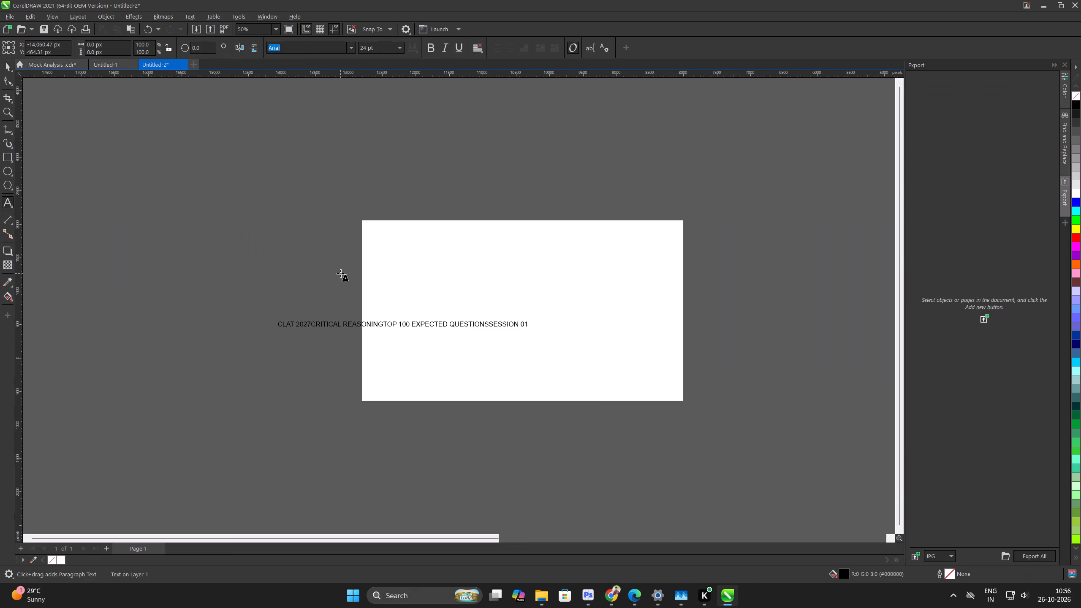
pyautogui.scroll(10, 335, 309)
# Break the pasted text into separate lines after CLAT 2027 and after CRITICAL REASONING.
pyautogui.click(226, 328)
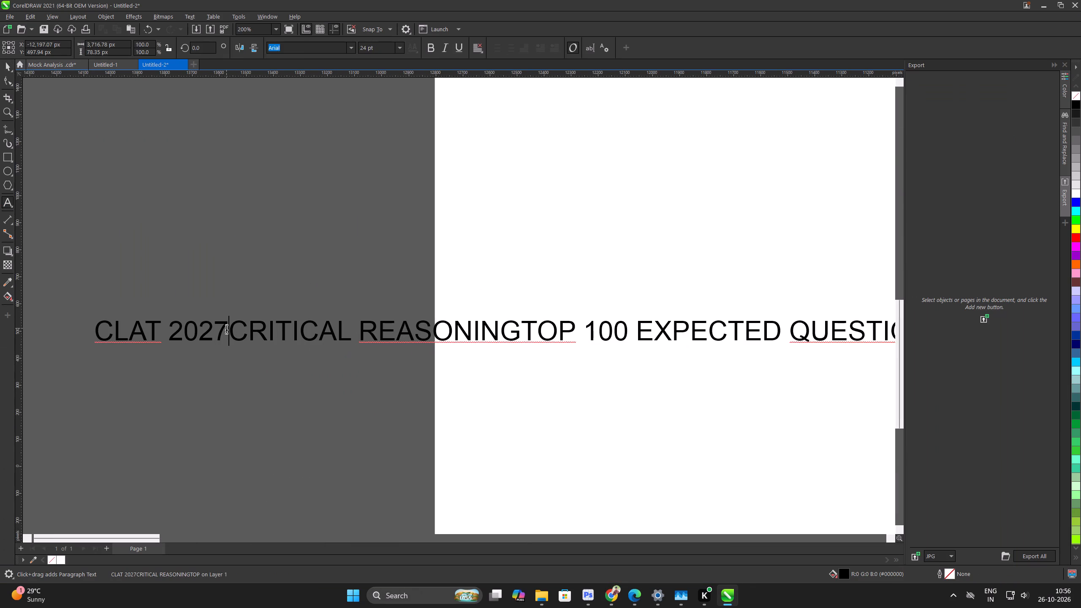
pyautogui.press('Return')
pyautogui.click(394, 364)
pyautogui.press('Return')
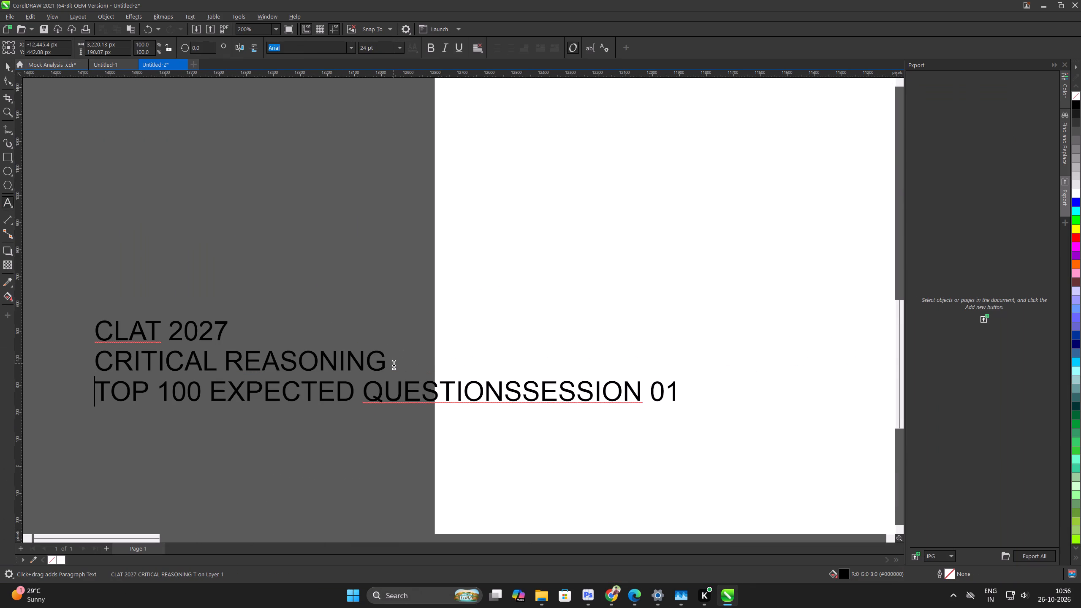